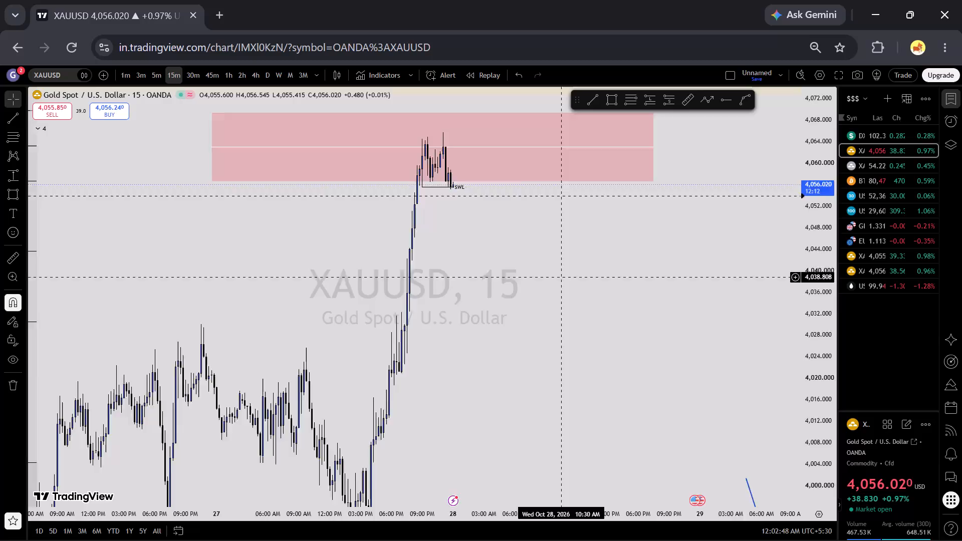
Examine the 15-minute gold price action around the red zone, the swing low and the surrounding levels.
scroll(866, 379, up, 6)
drag(673, 329, 759, 406)
scroll(603, 373, up, 6)
scroll(826, 380, down, 7)
scroll(839, 372, up, 1)
scroll(677, 374, down, 7)
drag(643, 385, 789, 299)
scroll(582, 336, down, 7)
scroll(647, 328, up, 7)
scroll(817, 370, down, 6)
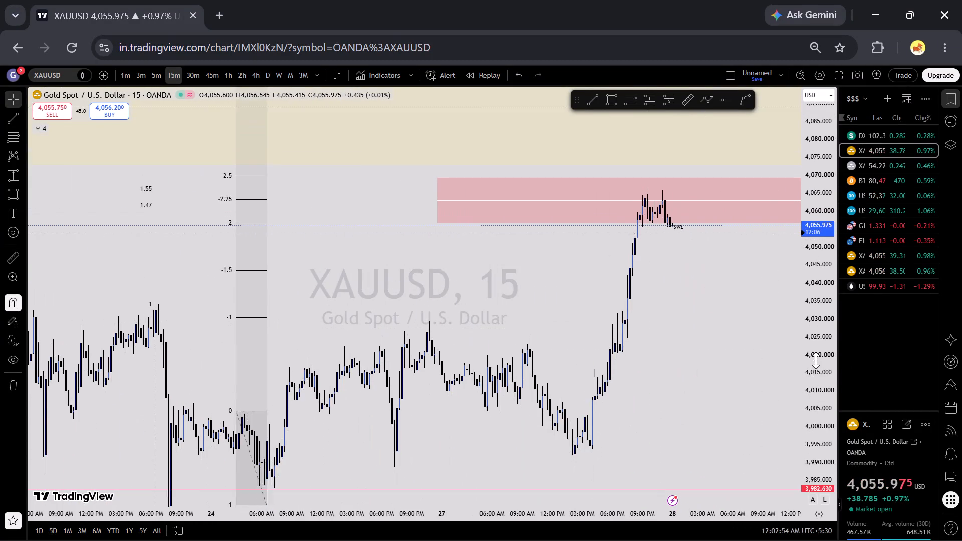
scroll(816, 360, down, 9)
scroll(714, 363, down, 7)
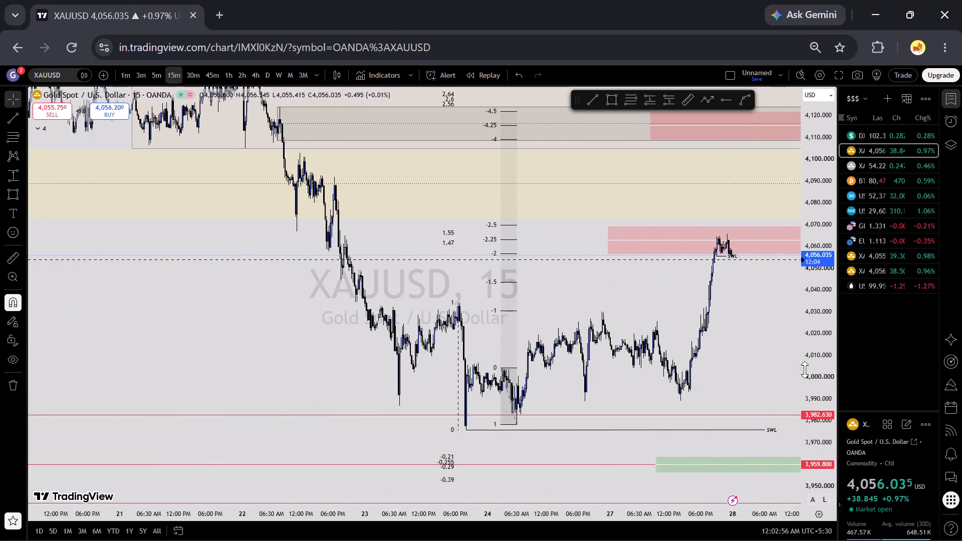
Delete the blue zigzag projection path with the arrowhead drawn beyond the current price.
drag(760, 377, 623, 381)
scroll(770, 330, down, 4)
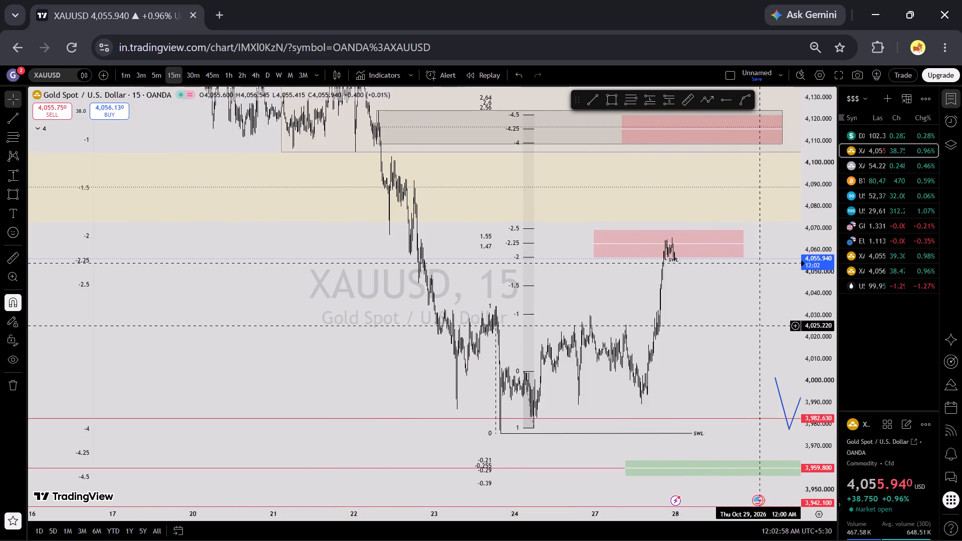
drag(700, 342, 505, 306)
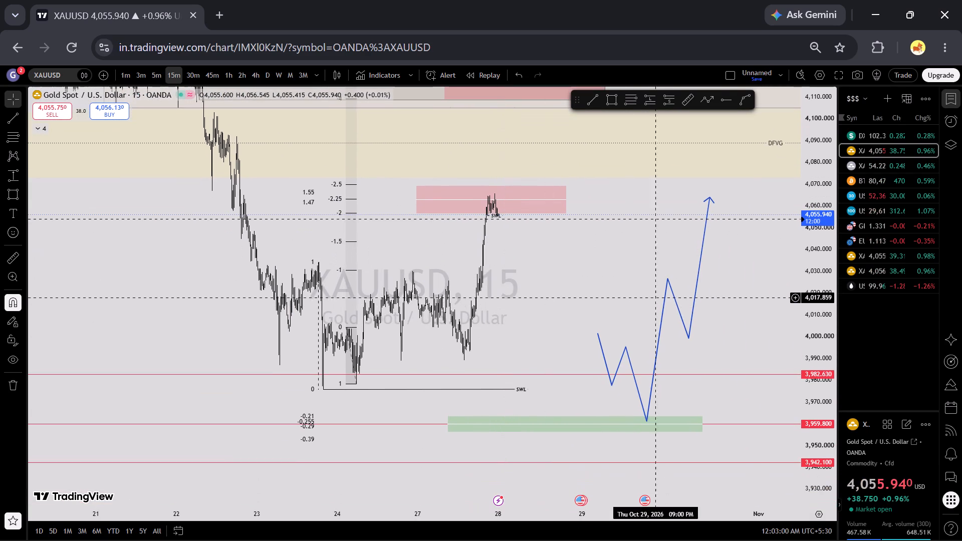
click(661, 319)
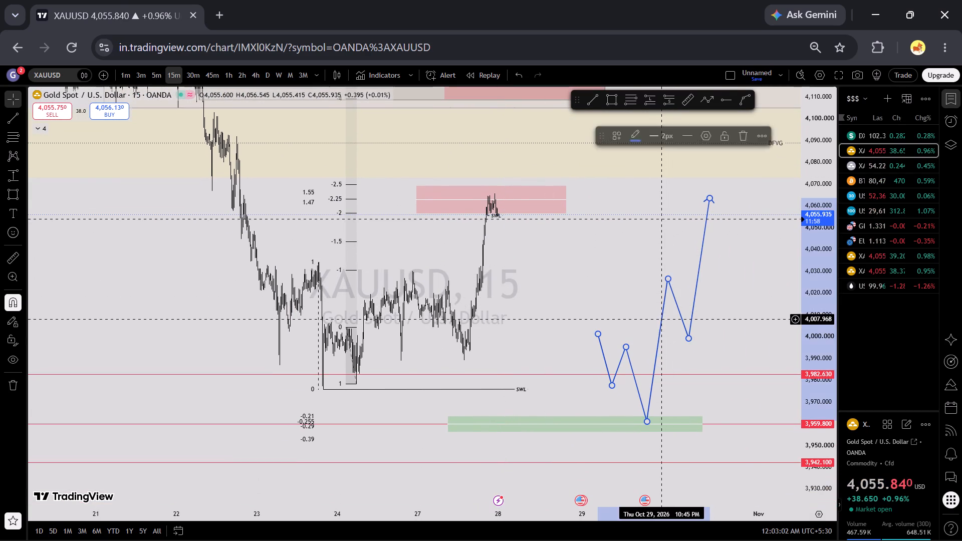
click(744, 133)
Review the wider 15-minute price structure, including the higher red zones and the lower liquidity levels.
scroll(660, 253, down, 6)
scroll(808, 336, up, 6)
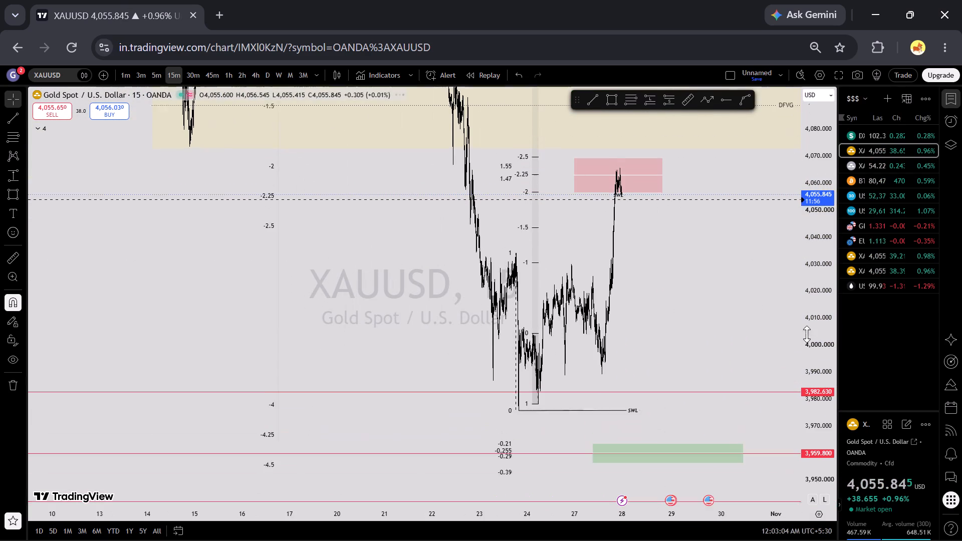
scroll(627, 311, up, 7)
scroll(826, 279, down, 7)
drag(652, 297, 795, 391)
scroll(739, 385, up, 5)
scroll(828, 381, up, 6)
scroll(828, 381, down, 13)
scroll(824, 381, up, 7)
scroll(824, 381, down, 6)
scroll(824, 381, up, 7)
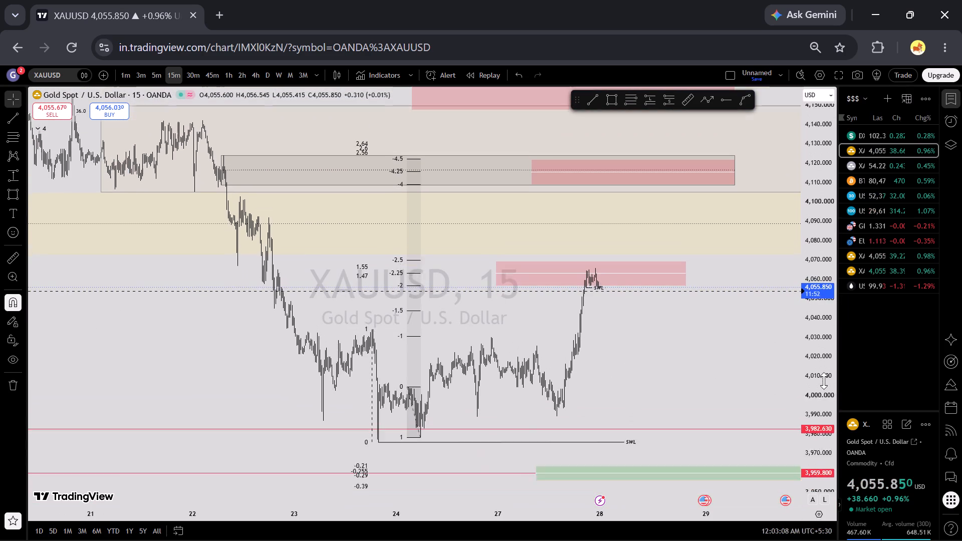
scroll(824, 381, down, 20)
scroll(799, 379, down, 8)
scroll(823, 382, up, 4)
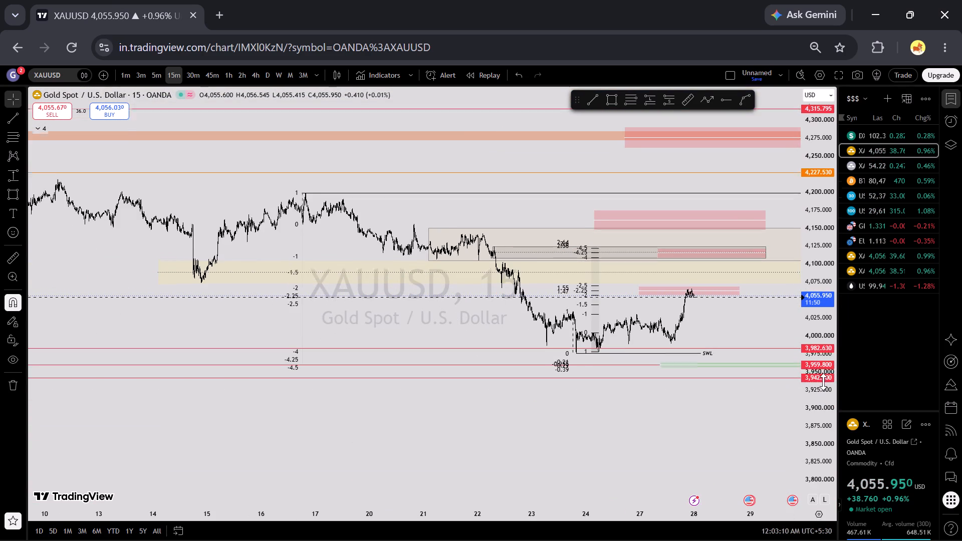
Extend the start of the uppermost red zone (4,290.388 to 4,261.288) back to Oct 26, 04:45 AM.
drag(769, 338, 605, 414)
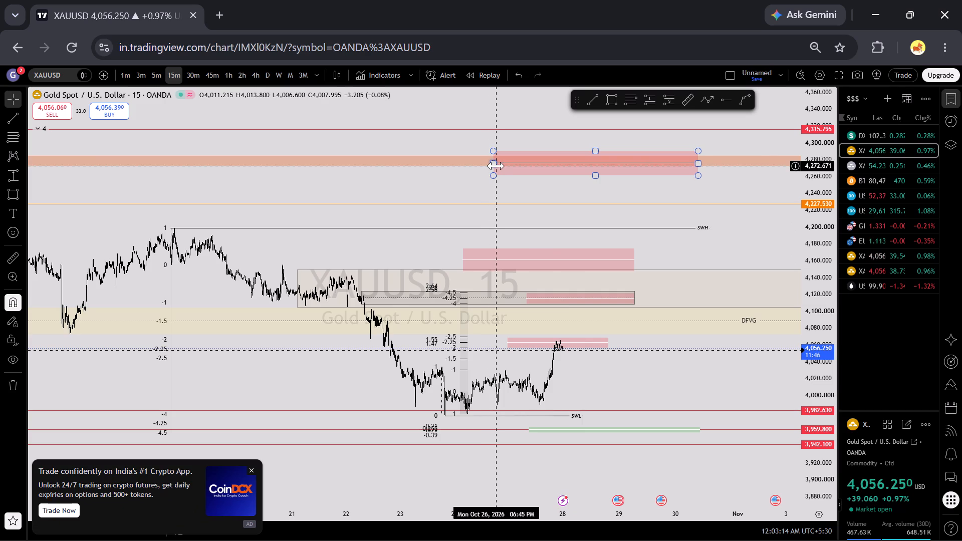
drag(494, 163, 482, 164)
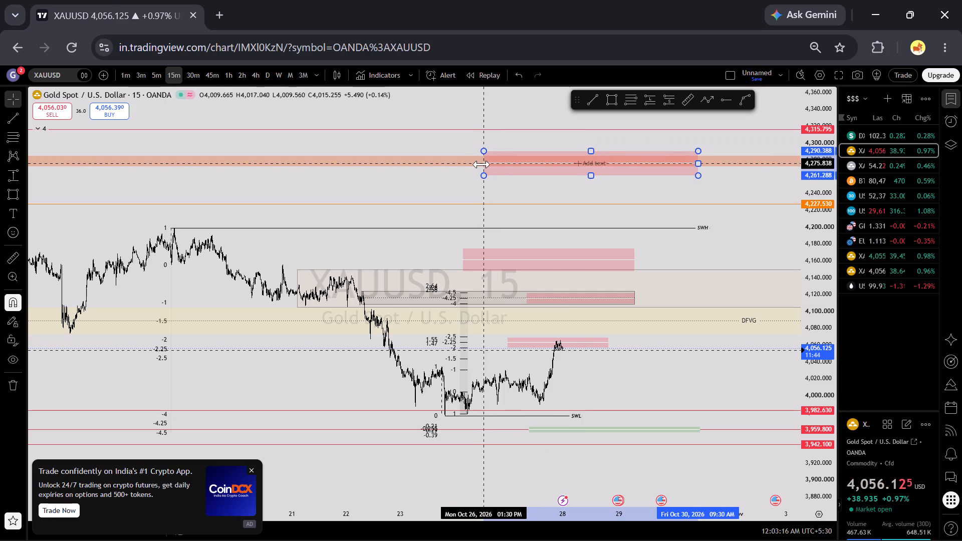
drag(482, 164, 463, 168)
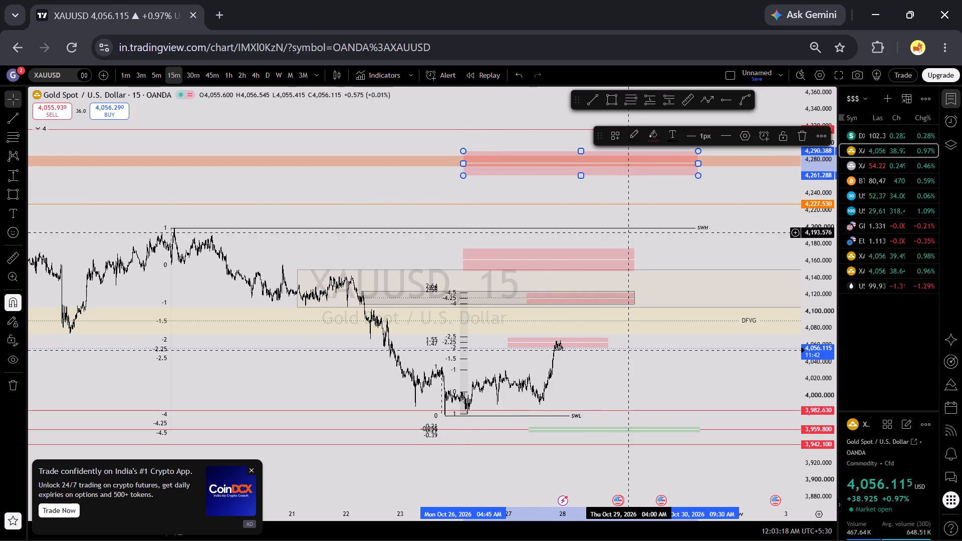
Extend the end of the red zone at 4,175.334 to 4,147.577 to line up with the uppermost red zone's end on Oct 30.
drag(634, 258, 694, 253)
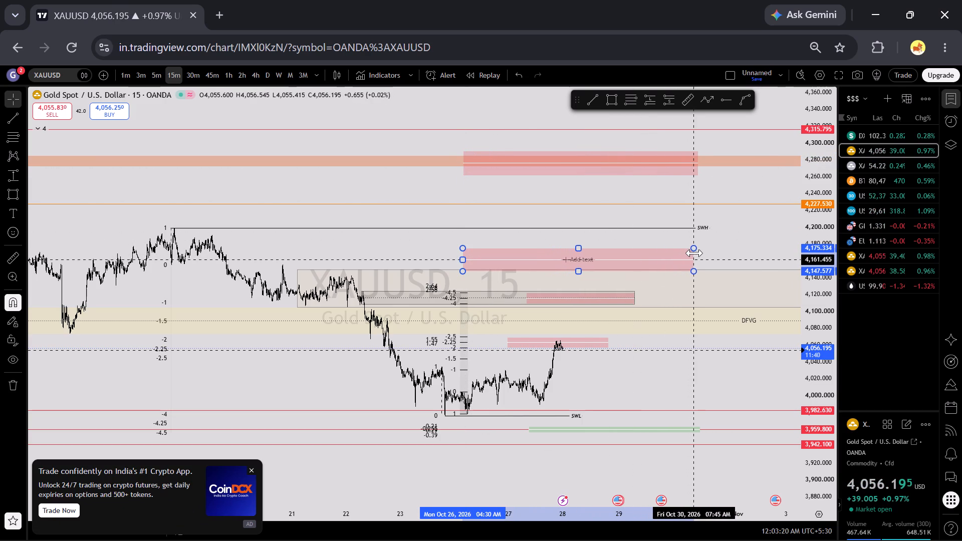
drag(694, 253, 697, 253)
click(696, 392)
Dismiss the crypto advertisement covering part of the chart.
scroll(711, 376, down, 3)
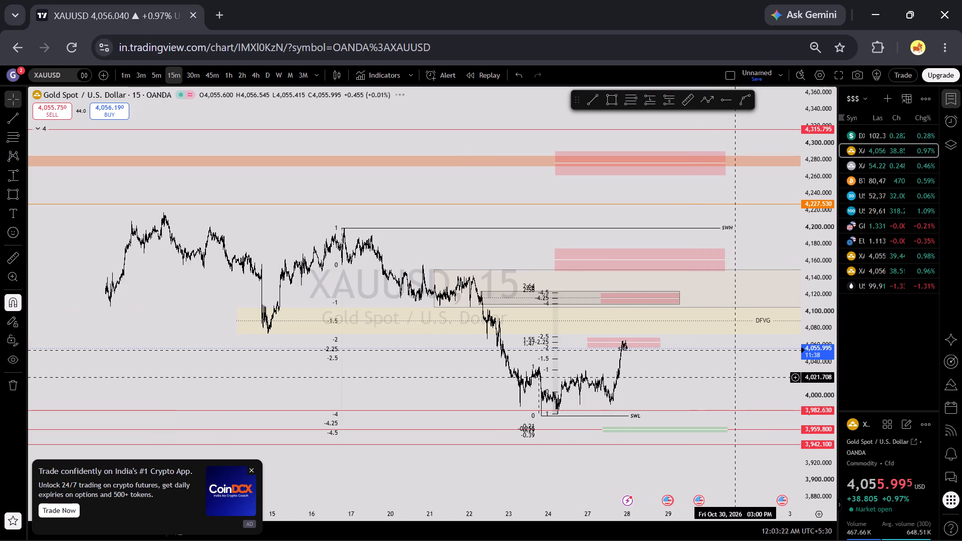
drag(735, 380, 776, 327)
scroll(796, 370, up, 5)
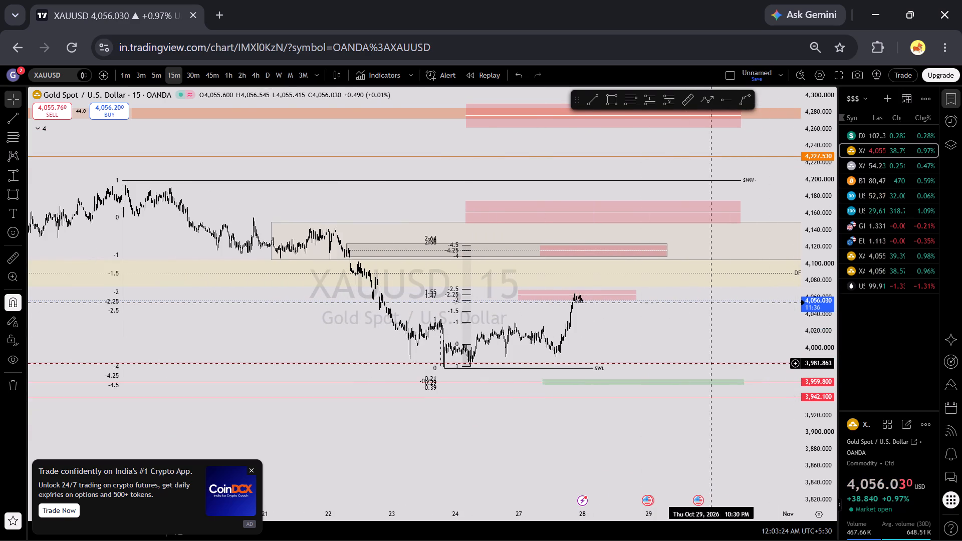
scroll(808, 350, up, 14)
drag(667, 357, 752, 310)
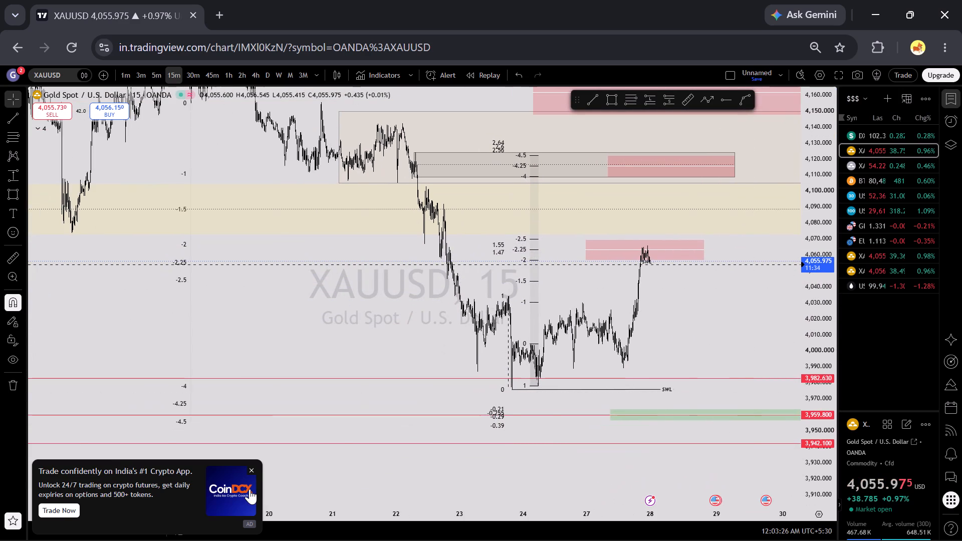
click(250, 468)
Switch the gold chart to the 4-hour timeframe, reset the chart view and inspect the recent decline.
click(260, 73)
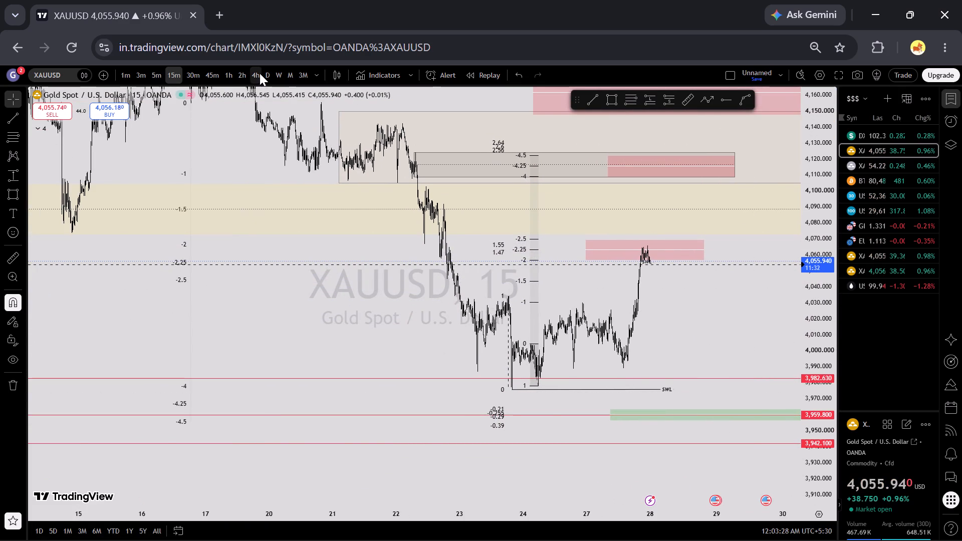
scroll(662, 285, up, 7)
right_click(665, 293)
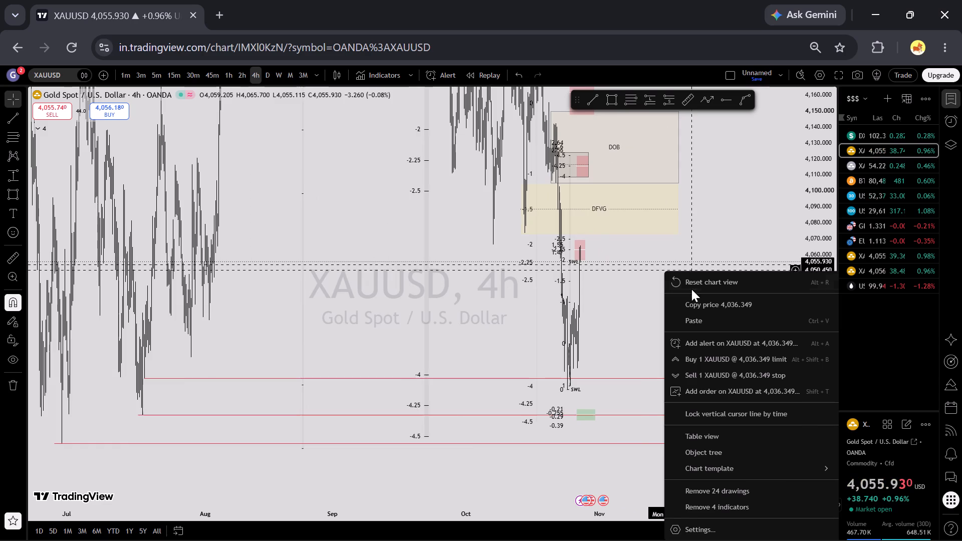
click(691, 289)
scroll(814, 344, up, 5)
drag(690, 294, 639, 282)
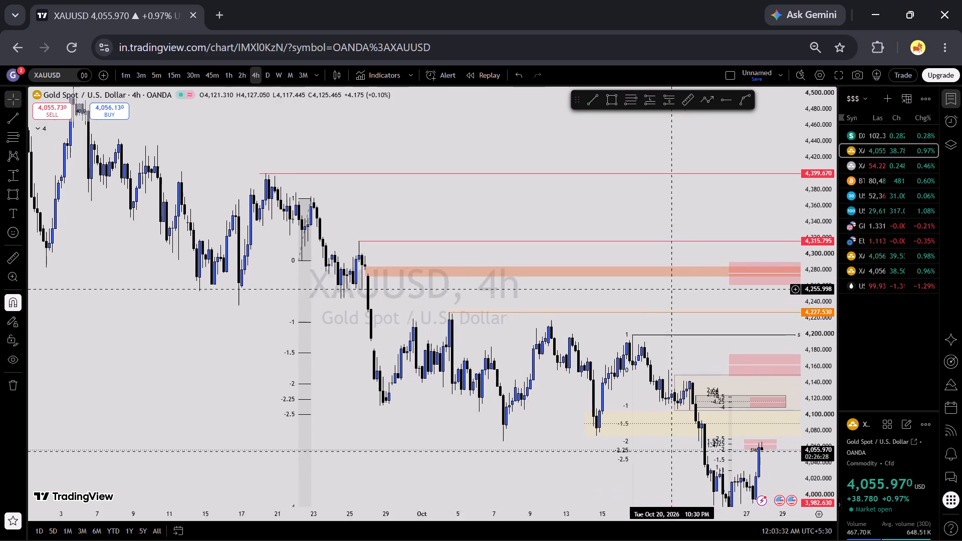
drag(639, 282, 545, 220)
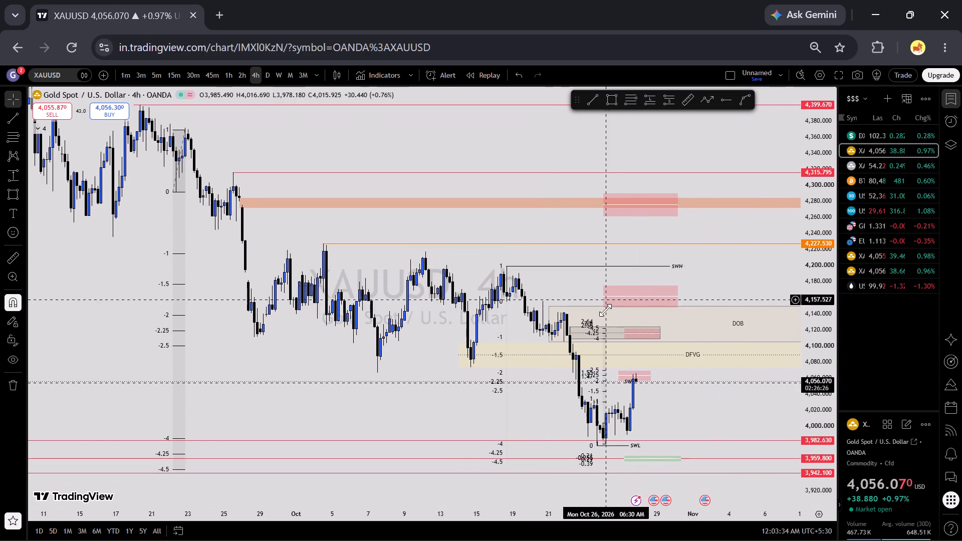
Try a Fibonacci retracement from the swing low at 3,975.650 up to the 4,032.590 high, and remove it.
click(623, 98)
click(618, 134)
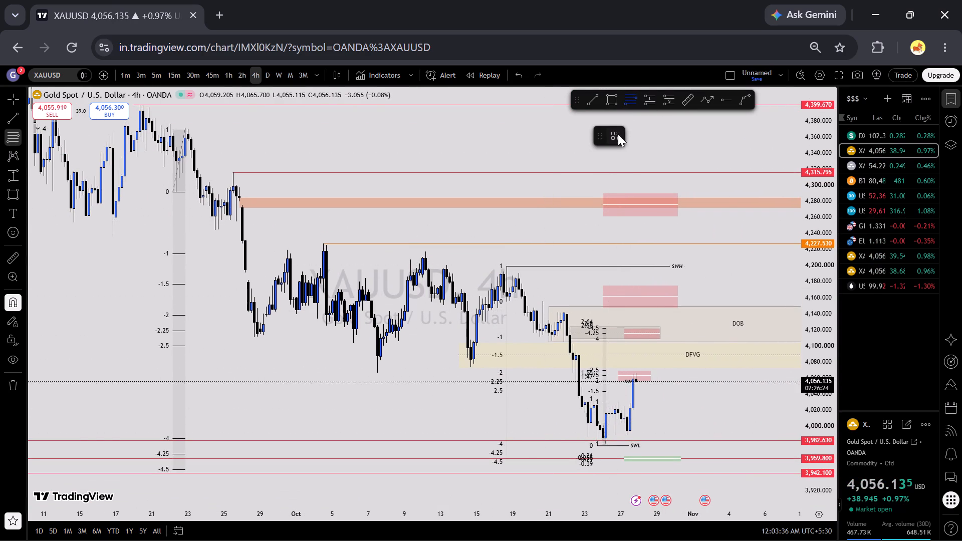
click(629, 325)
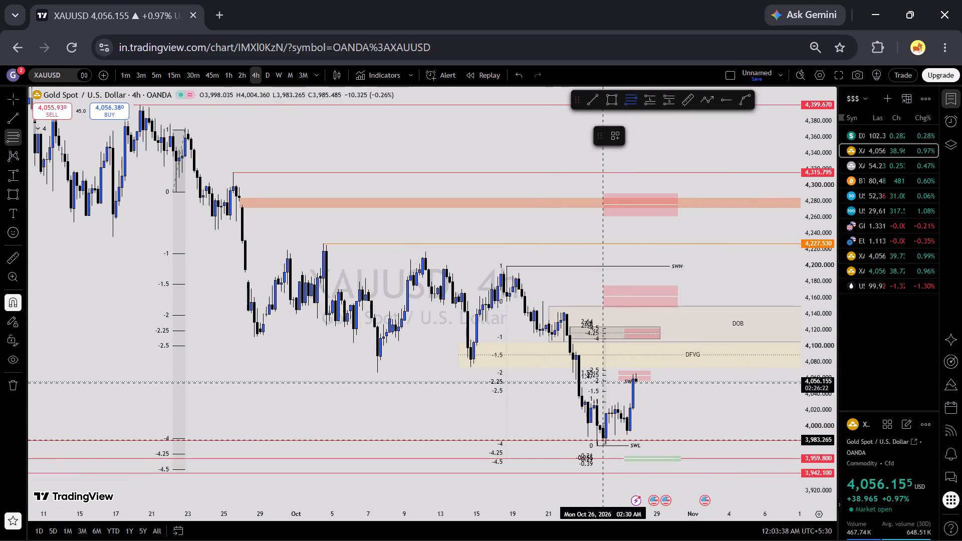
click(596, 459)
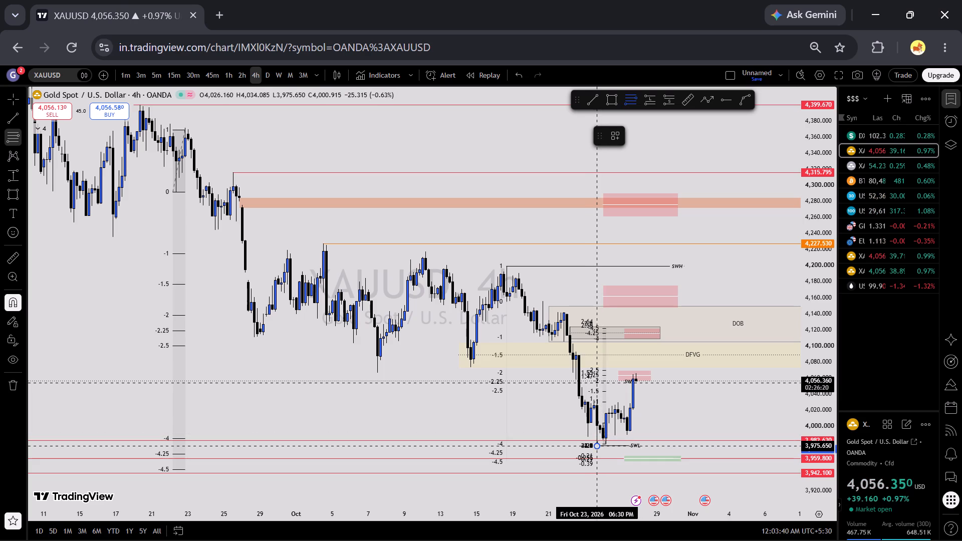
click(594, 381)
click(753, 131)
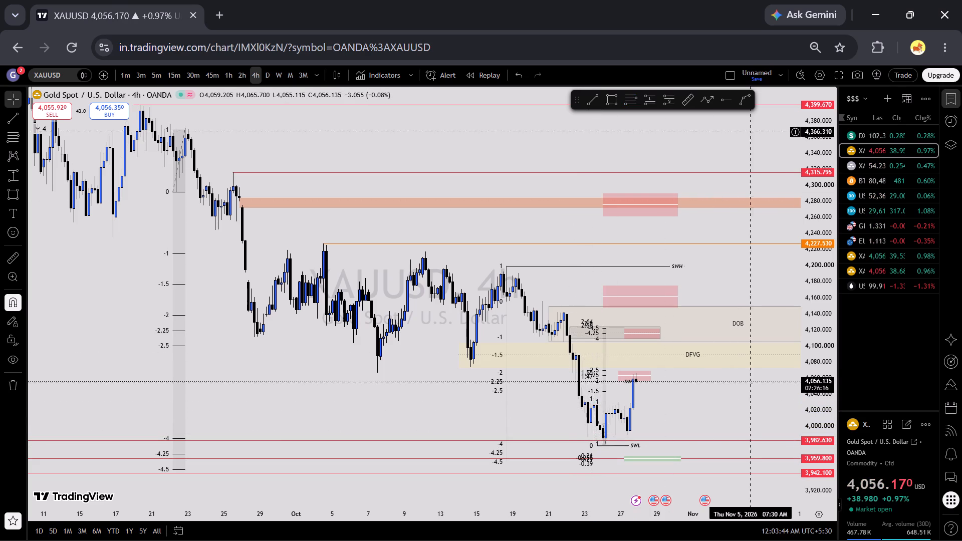
Mark the October 21 swing high at 4,141.350 with a horizontal ray using the Internal liquidity template.
scroll(792, 423, up, 4)
drag(708, 415, 663, 403)
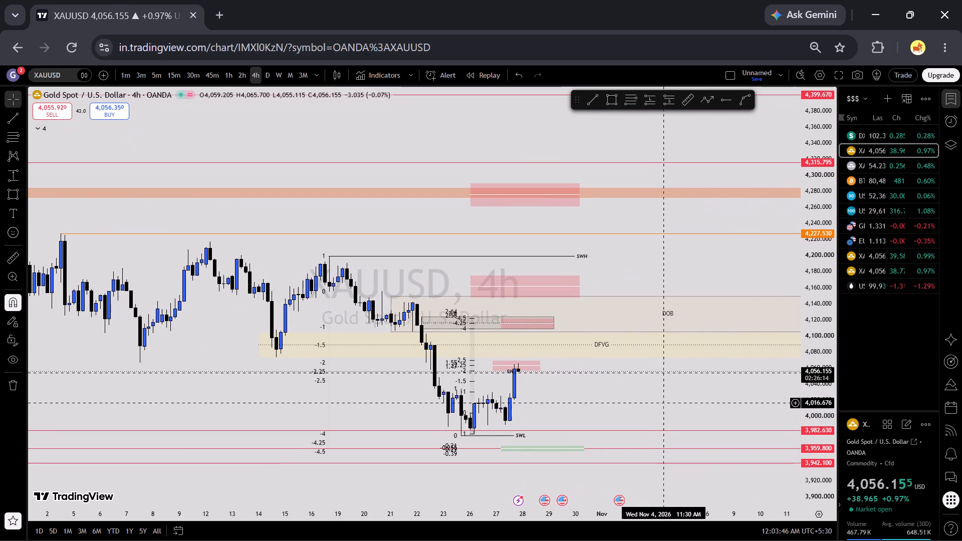
drag(663, 403, 661, 402)
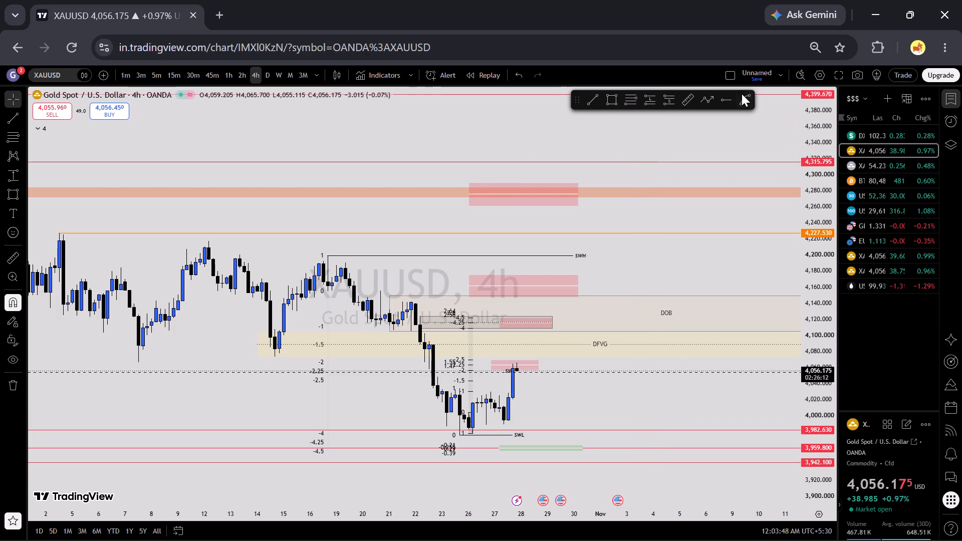
click(732, 96)
click(620, 135)
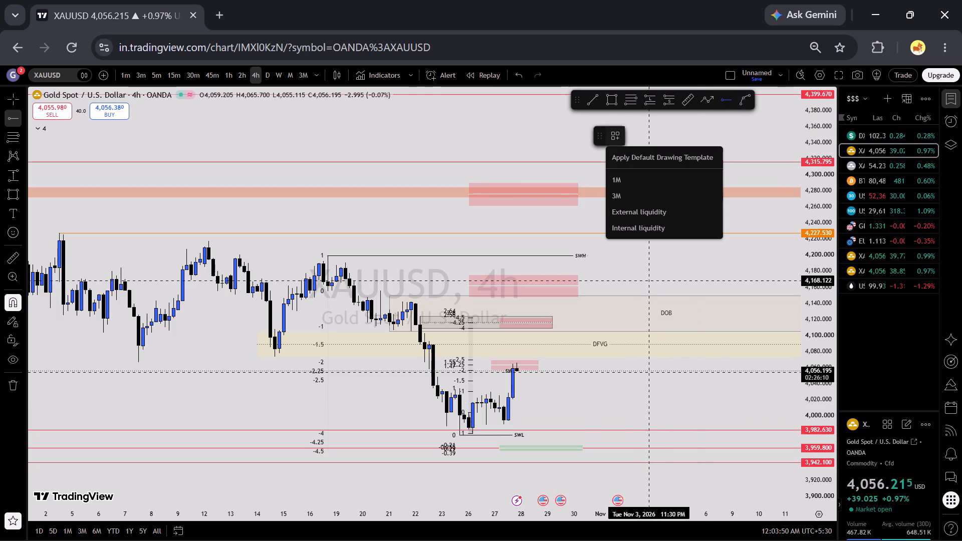
click(643, 229)
click(409, 292)
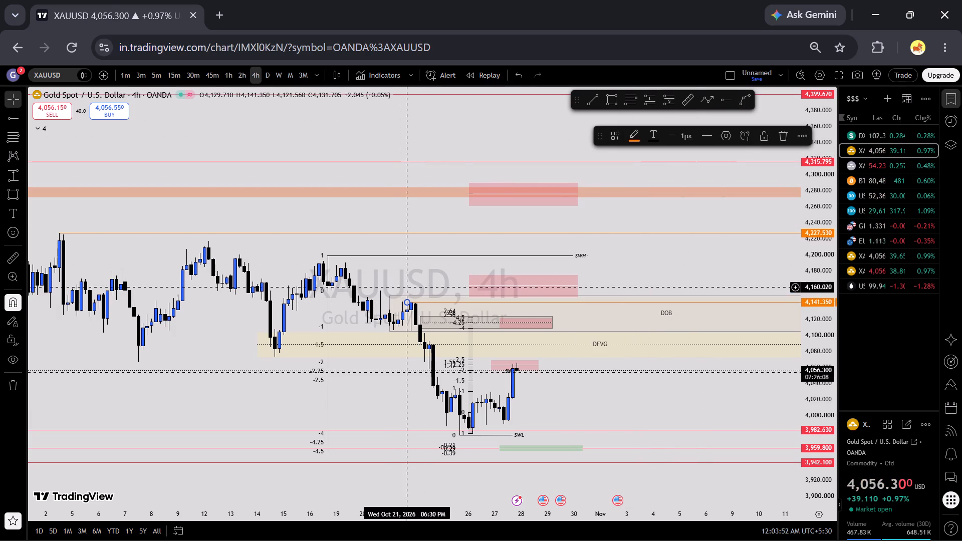
click(404, 270)
Return to the 15-minute timeframe and reset the chart view around the current price.
scroll(641, 329, down, 1)
scroll(792, 425, up, 5)
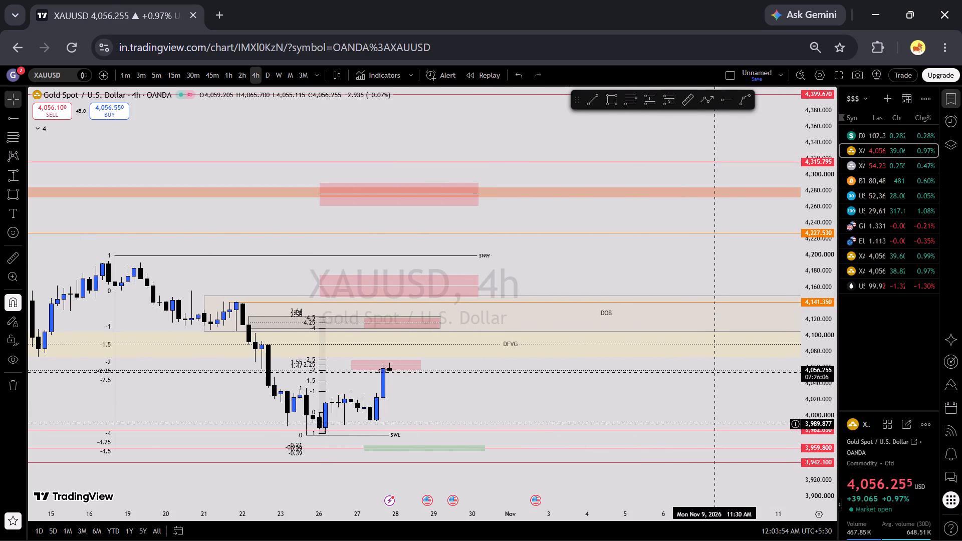
drag(570, 394, 770, 376)
scroll(822, 411, up, 5)
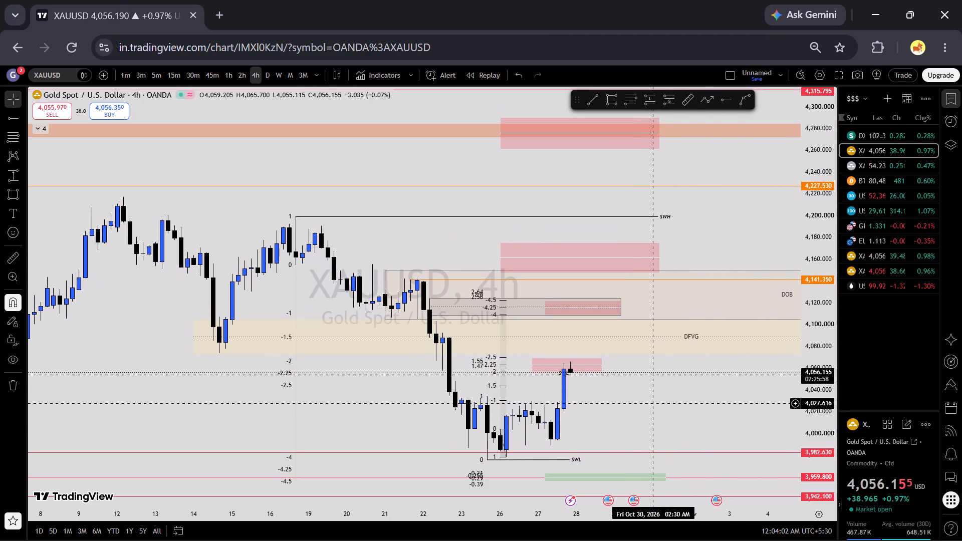
click(176, 75)
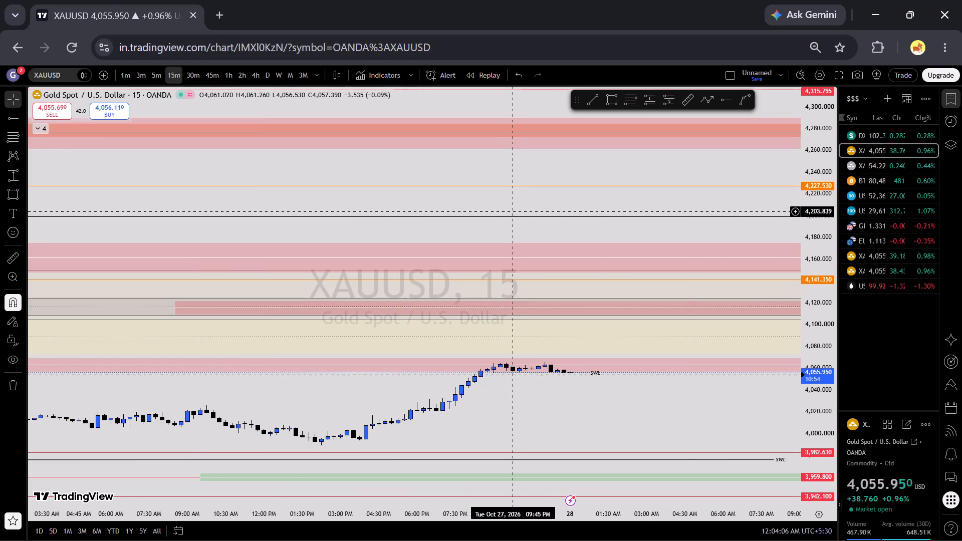
right_click(516, 211)
click(626, 221)
scroll(811, 306, up, 4)
drag(776, 259, 631, 337)
scroll(838, 352, up, 5)
drag(690, 319, 689, 394)
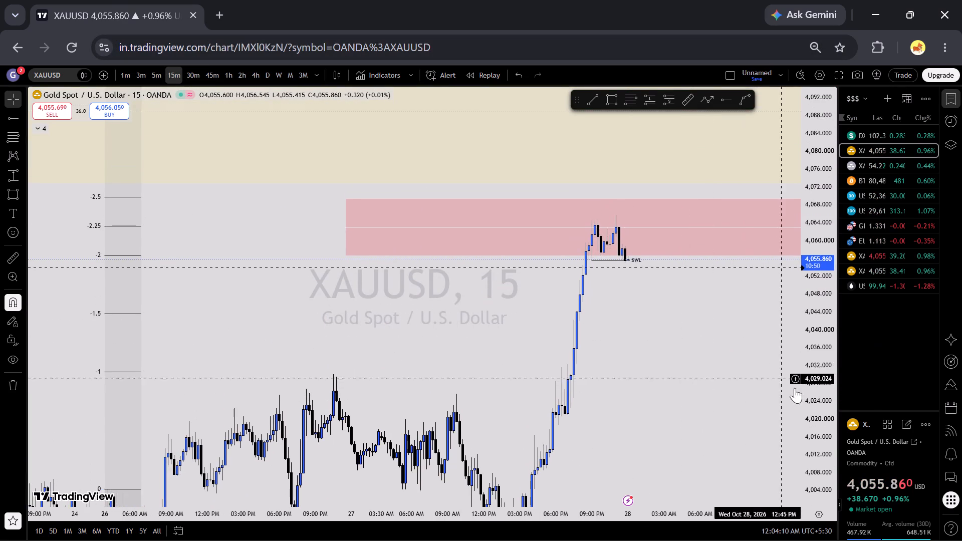
Examine how the latest 15-minute candles behave inside the red zone and around the marked swing low.
scroll(825, 400, up, 7)
scroll(598, 346, up, 4)
drag(562, 337, 572, 395)
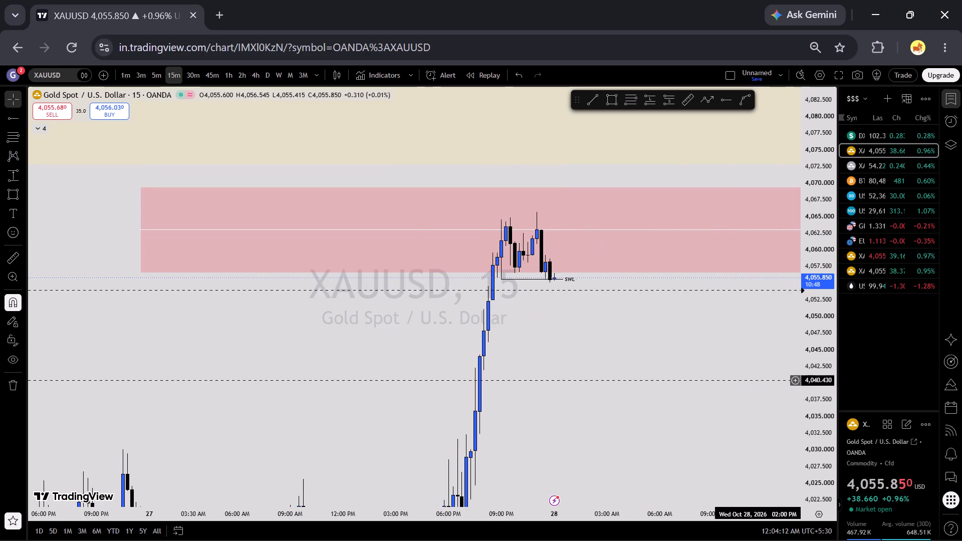
scroll(724, 382, up, 3)
scroll(783, 403, up, 5)
scroll(783, 403, down, 4)
scroll(819, 407, up, 4)
drag(598, 367, 632, 417)
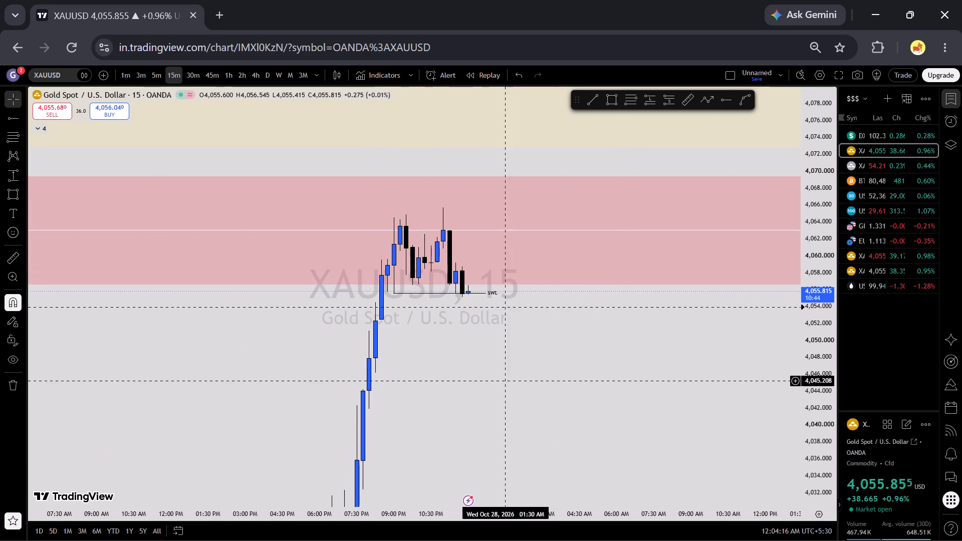
scroll(563, 402, down, 7)
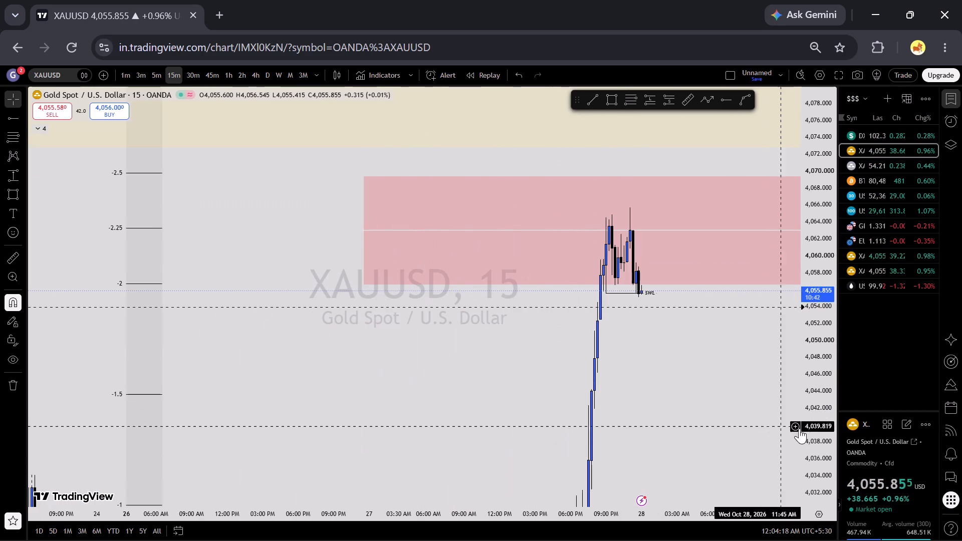
scroll(817, 417, down, 10)
Switch the gold chart to the 5-minute timeframe.
click(150, 75)
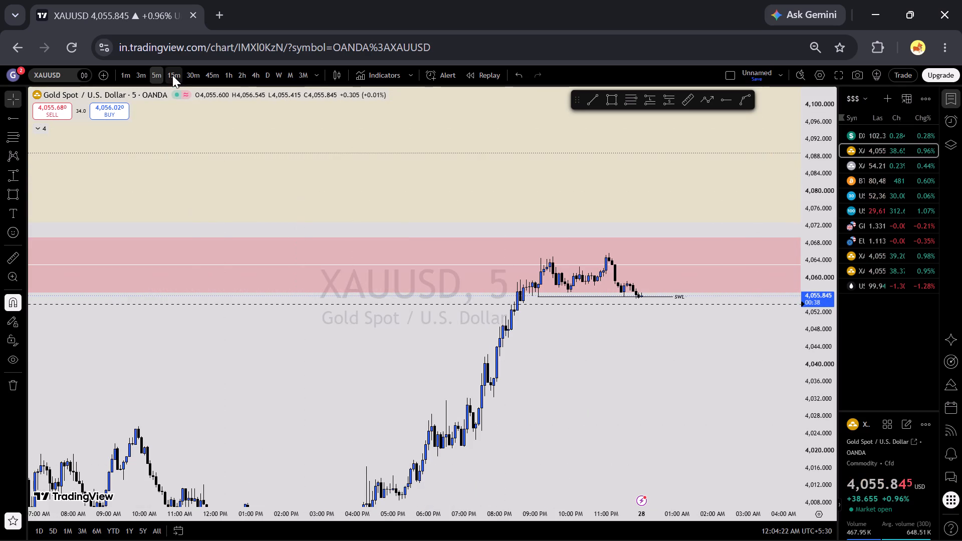
On the 15-minute chart, draw a Fib retracement with the AOX template from the 4,056.530 candle low to the preceding swing high.
click(172, 75)
scroll(769, 393, up, 6)
drag(654, 388, 691, 438)
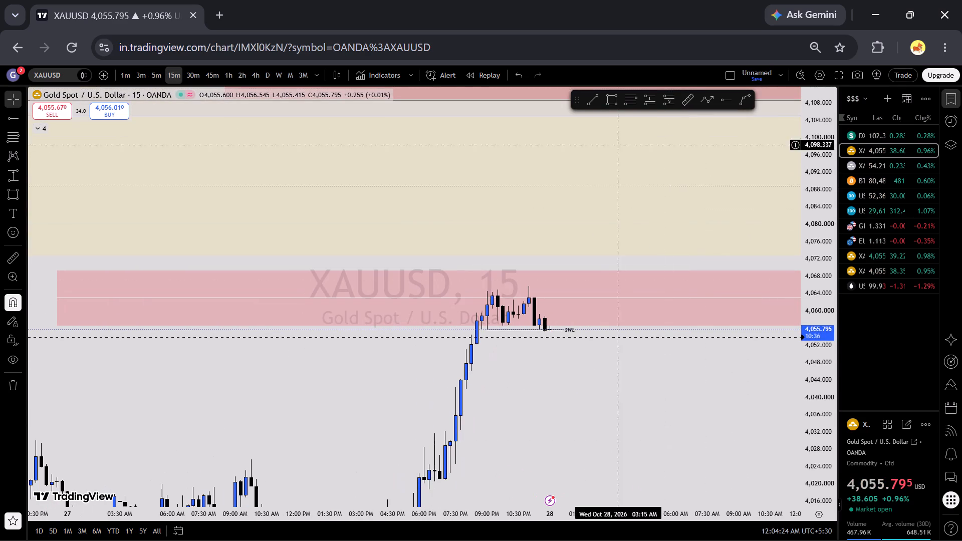
click(627, 96)
click(617, 134)
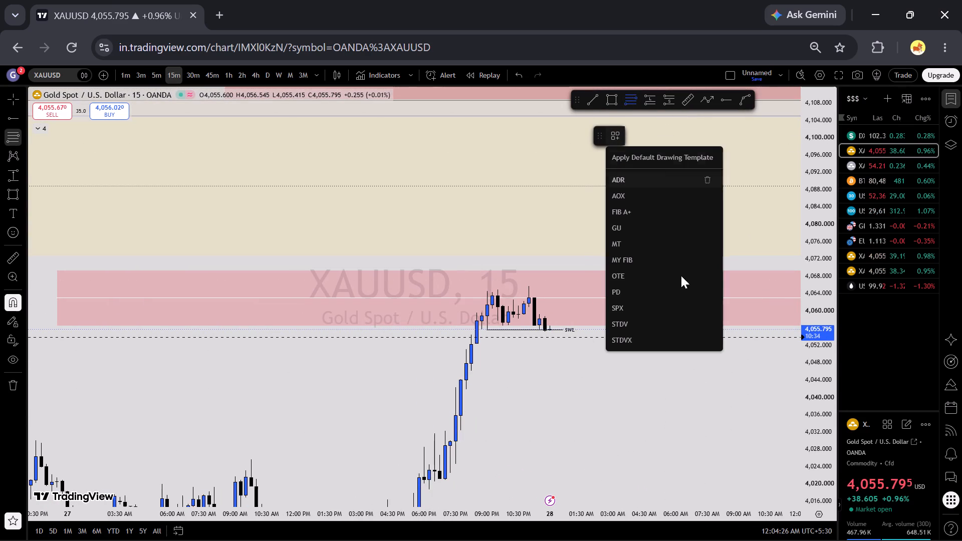
click(635, 200)
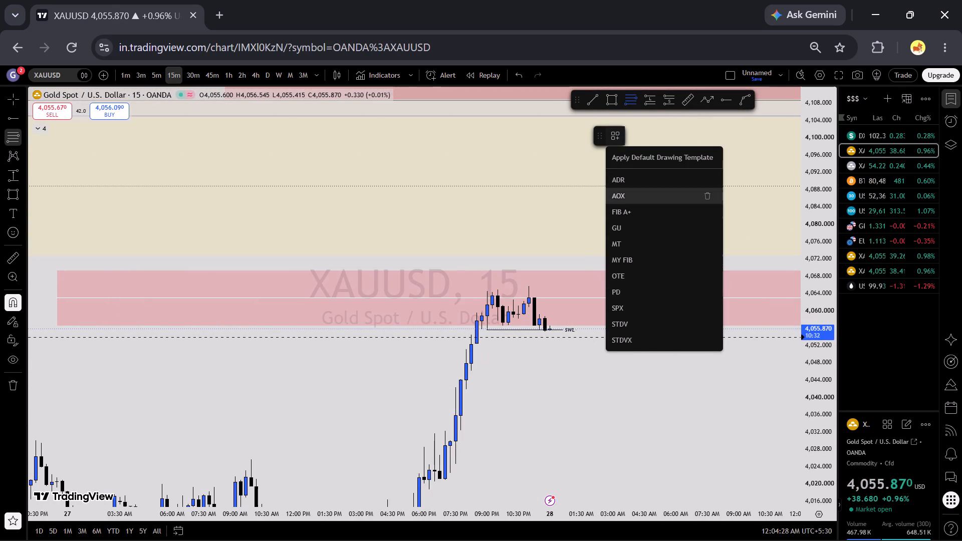
click(504, 325)
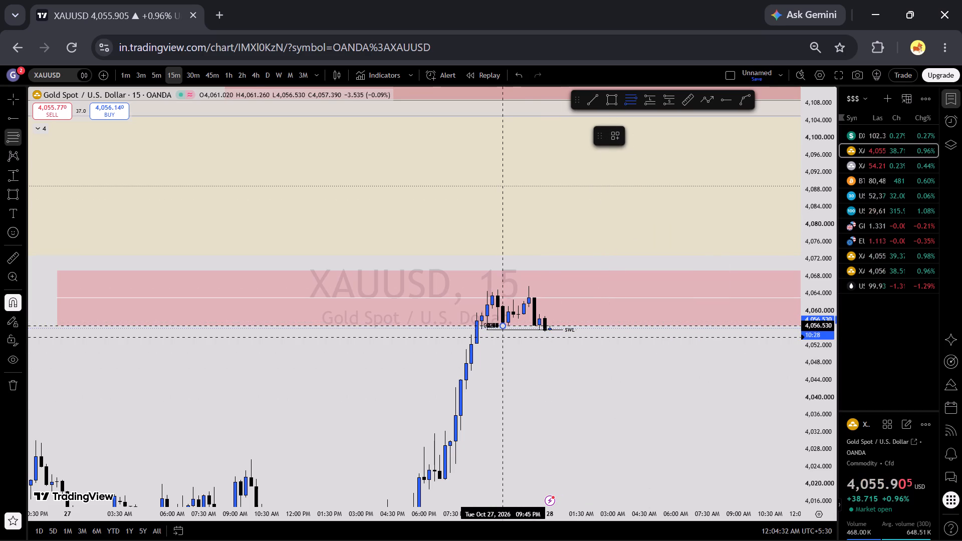
click(499, 281)
click(576, 377)
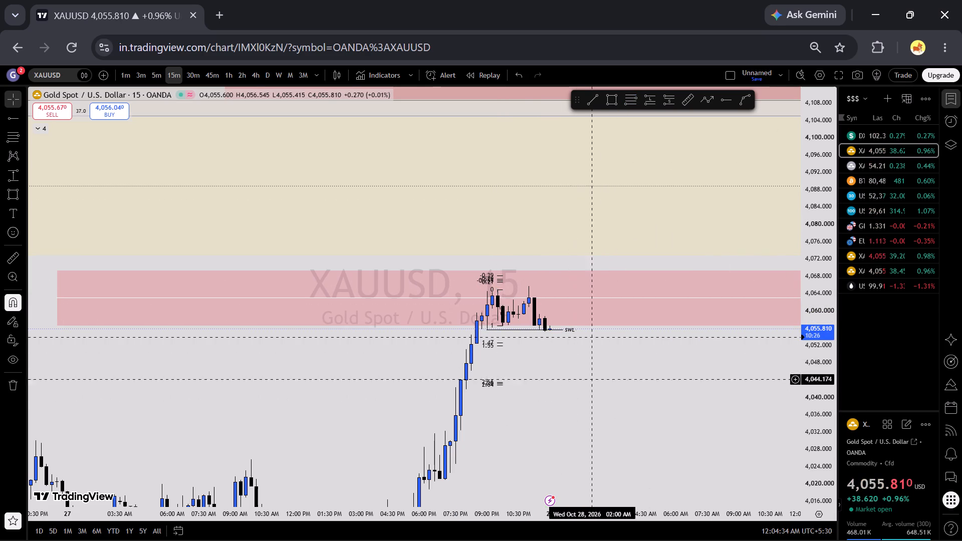
Examine the new retracement's projection levels against the red zone, the marked swing low and the preceding rally.
scroll(799, 431, down, 1)
scroll(831, 434, up, 5)
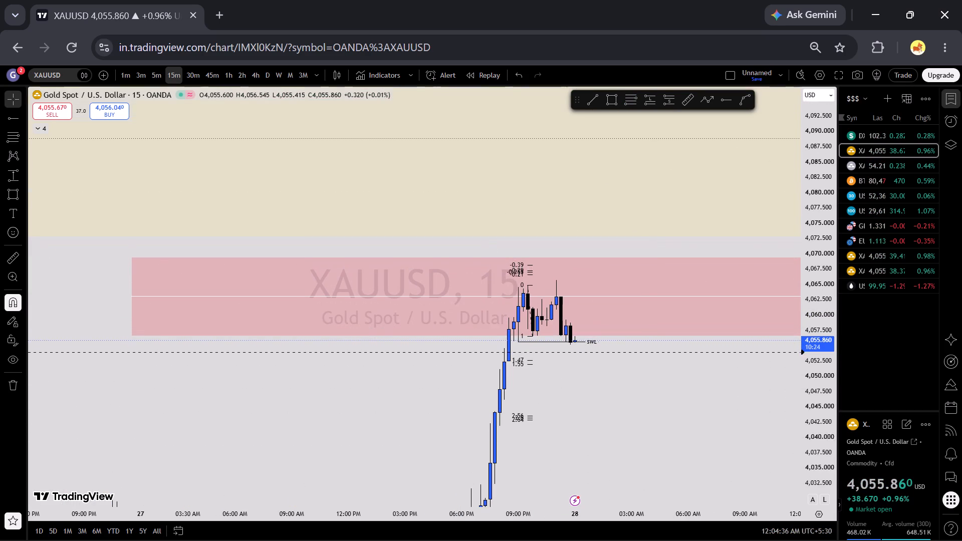
drag(638, 405, 693, 454)
scroll(590, 454, up, 4)
scroll(845, 450, down, 5)
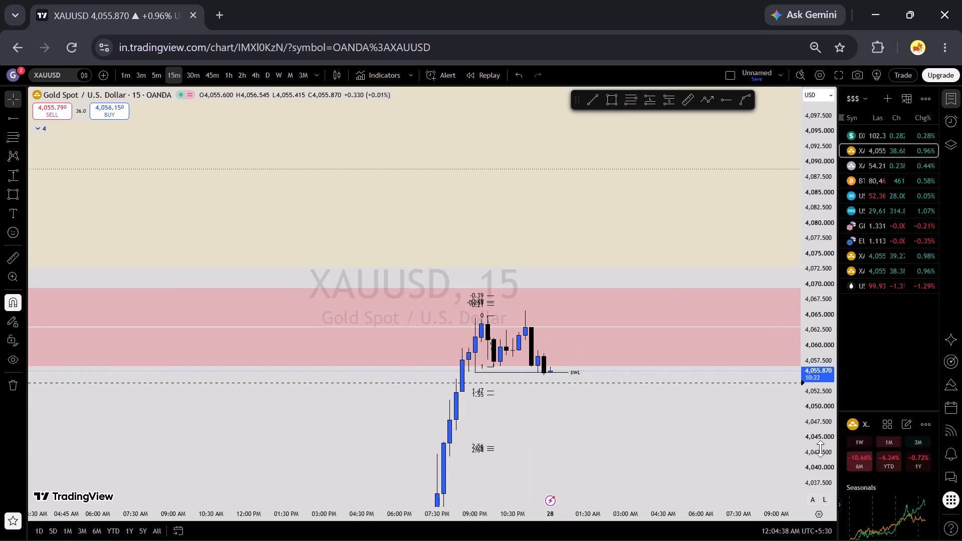
scroll(820, 449, down, 4)
scroll(868, 455, up, 12)
scroll(752, 443, down, 4)
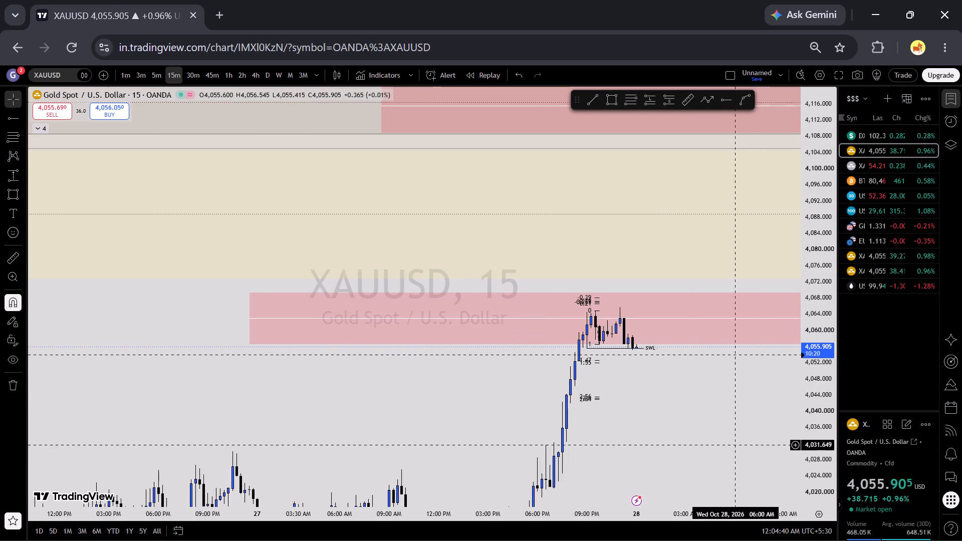
drag(699, 438, 752, 384)
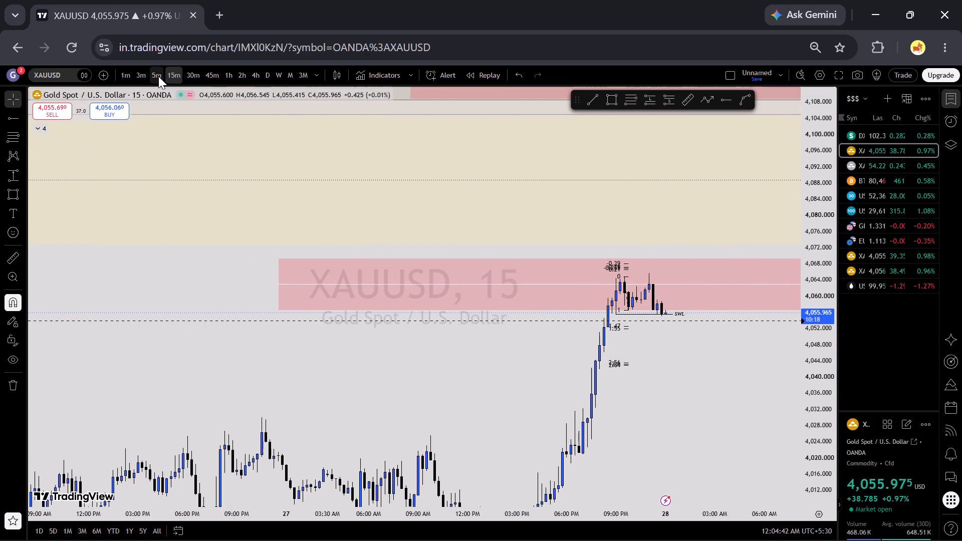
Switch the gold chart to the 5-minute timeframe.
click(158, 76)
scroll(450, 266, down, 3)
scroll(800, 428, up, 4)
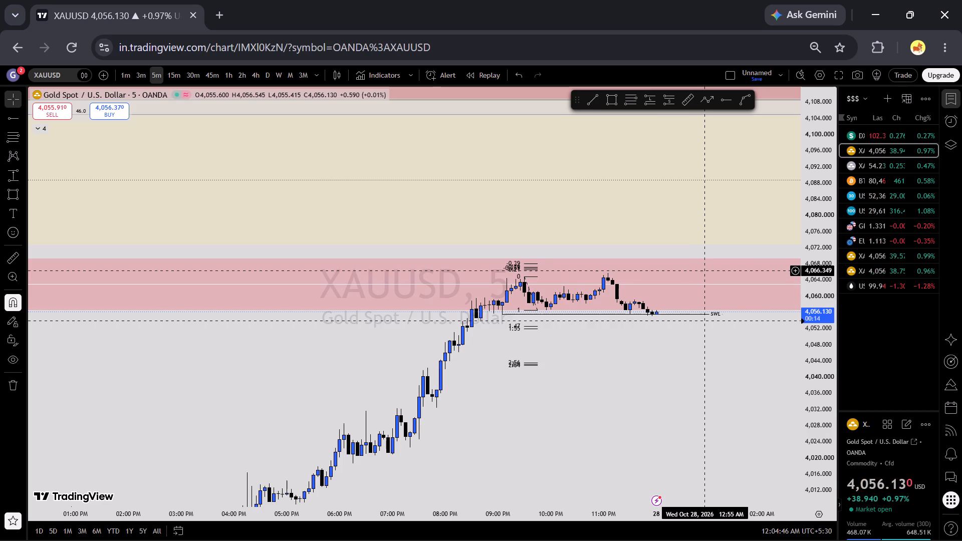
scroll(693, 371, down, 5)
drag(766, 401, 762, 409)
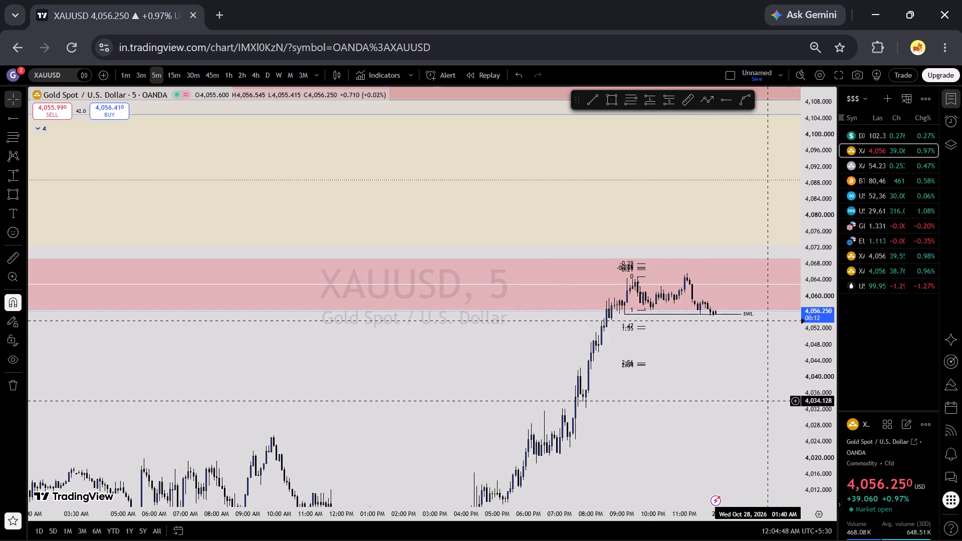
drag(762, 409, 758, 416)
Show the ICT Swing Structure indicator to check its swing labels, and hide it again.
click(36, 127)
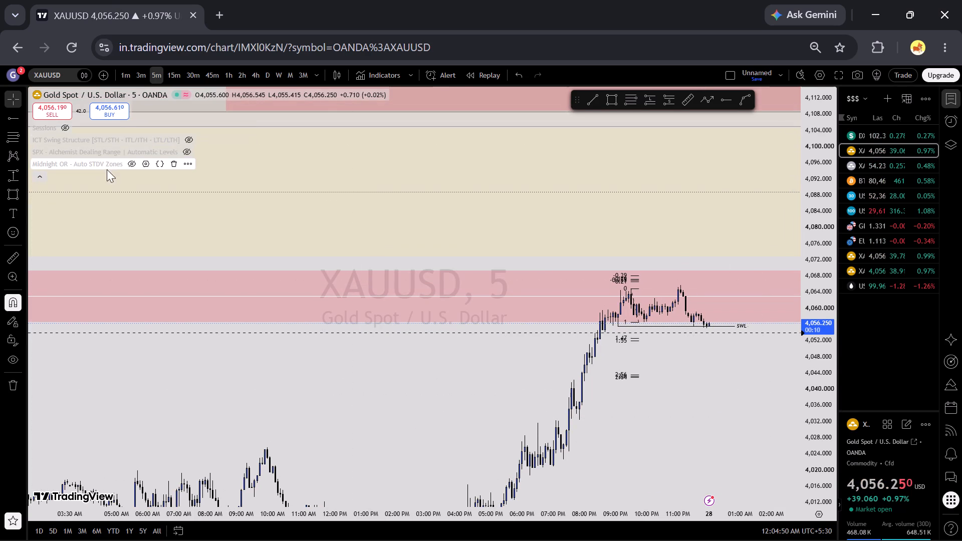
click(189, 137)
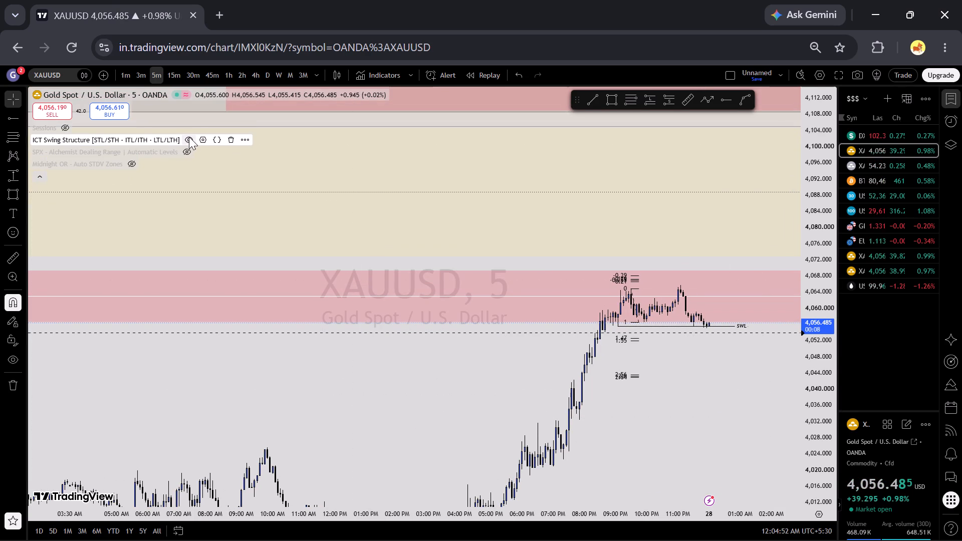
double_click(189, 137)
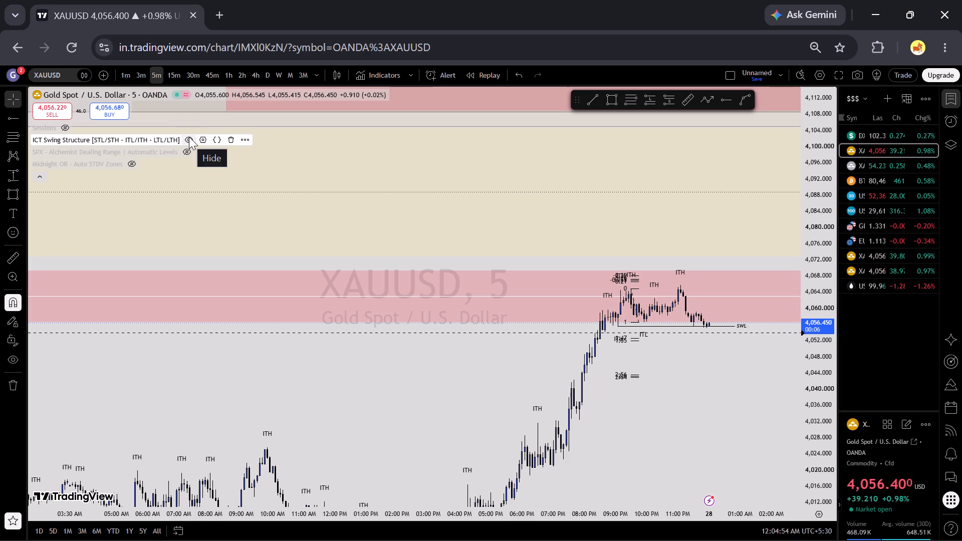
click(189, 137)
Show the SPX - Alchemist Dealing Range indicator and examine its ADR zones against the rally and the red zone.
click(183, 152)
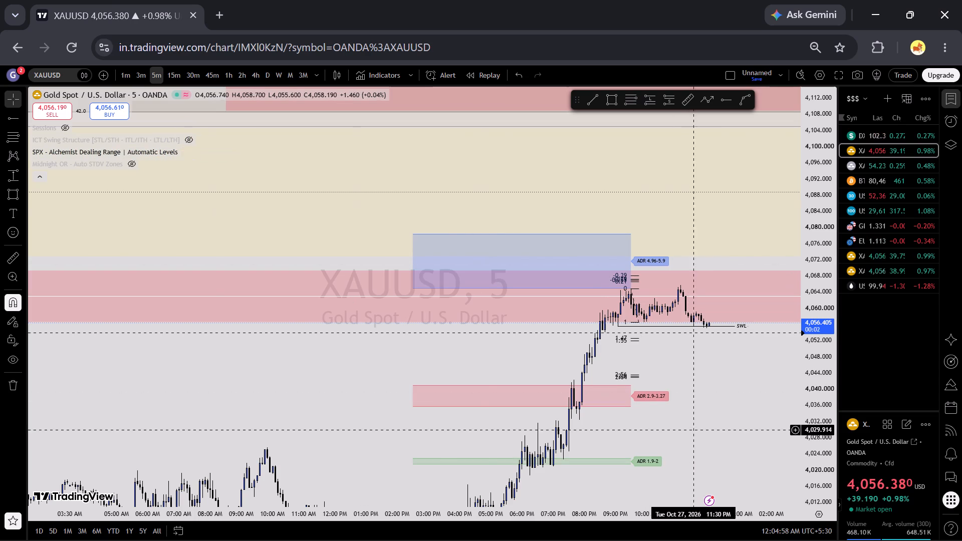
scroll(767, 427, down, 19)
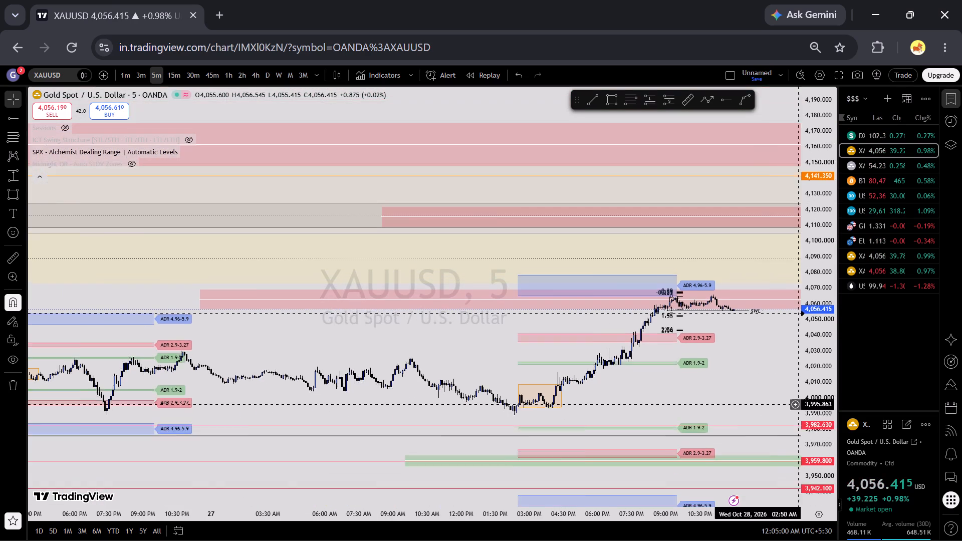
scroll(785, 403, down, 3)
scroll(799, 416, up, 5)
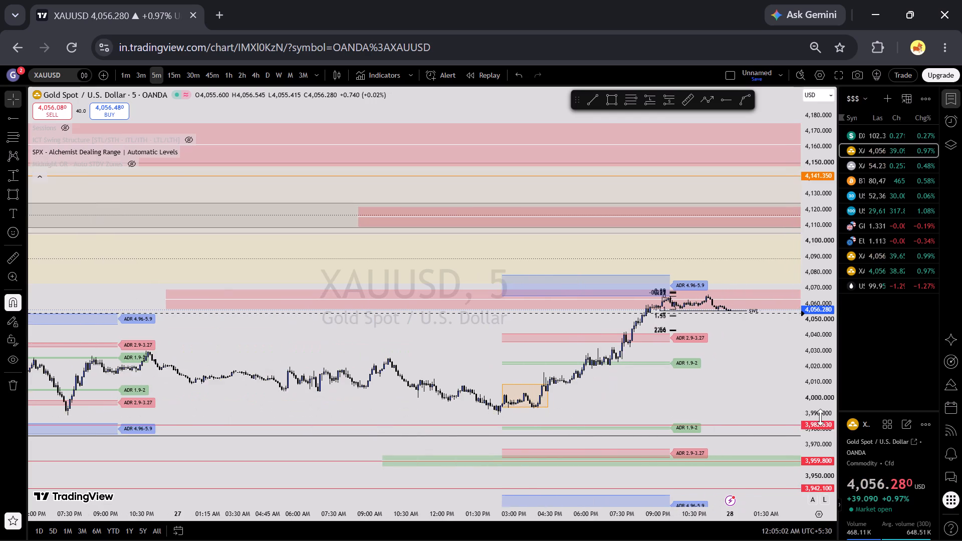
scroll(821, 418, up, 18)
scroll(820, 417, up, 7)
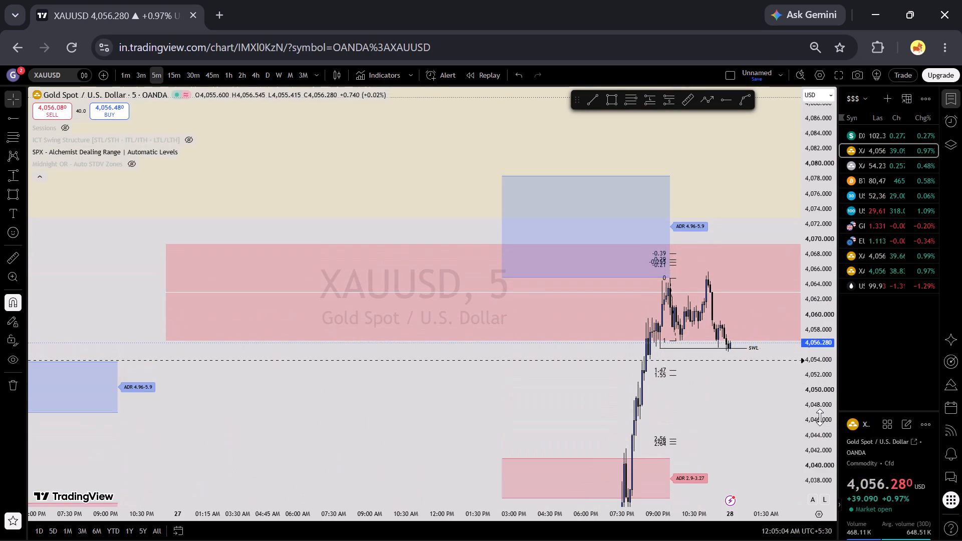
scroll(820, 417, up, 7)
scroll(752, 421, up, 6)
drag(610, 427, 609, 426)
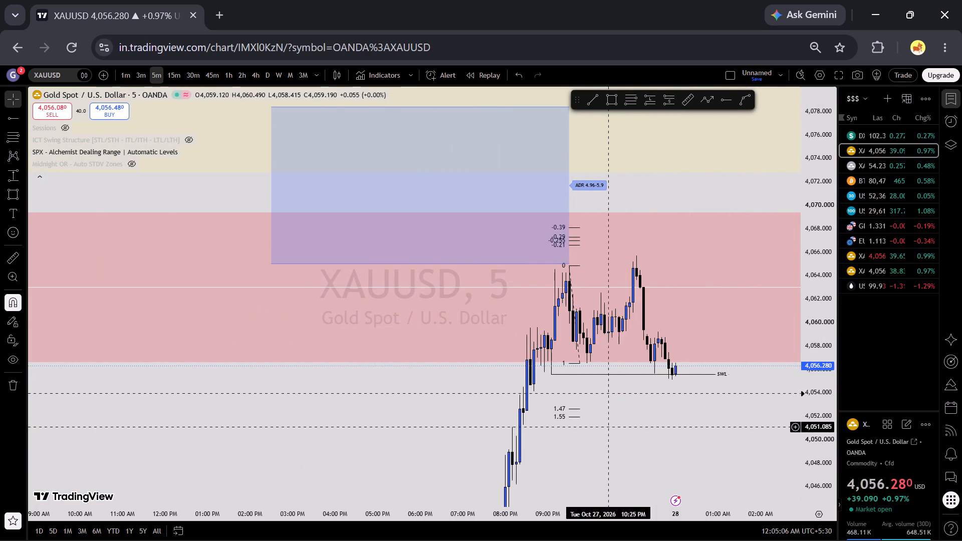
drag(609, 426, 691, 349)
scroll(812, 396, down, 20)
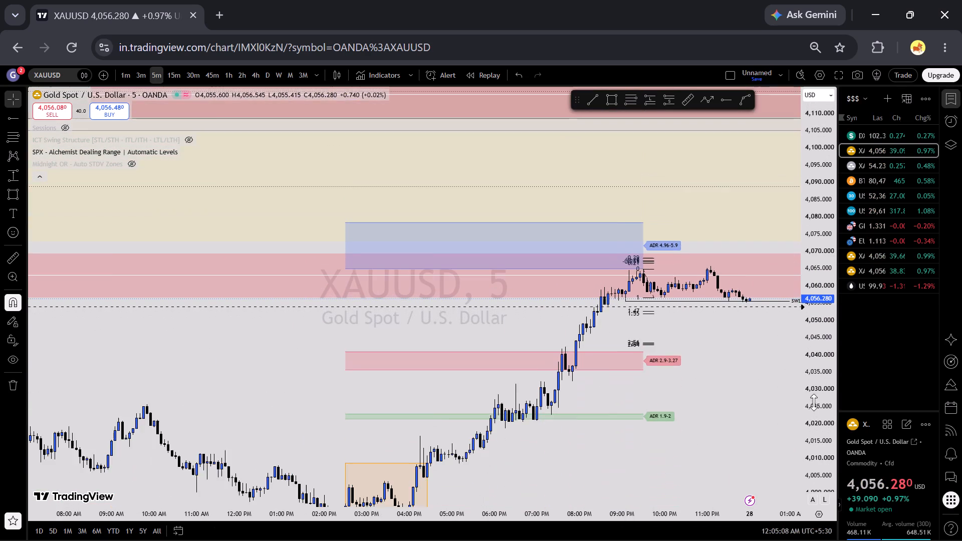
scroll(647, 407, down, 5)
scroll(821, 425, down, 6)
drag(687, 410, 699, 402)
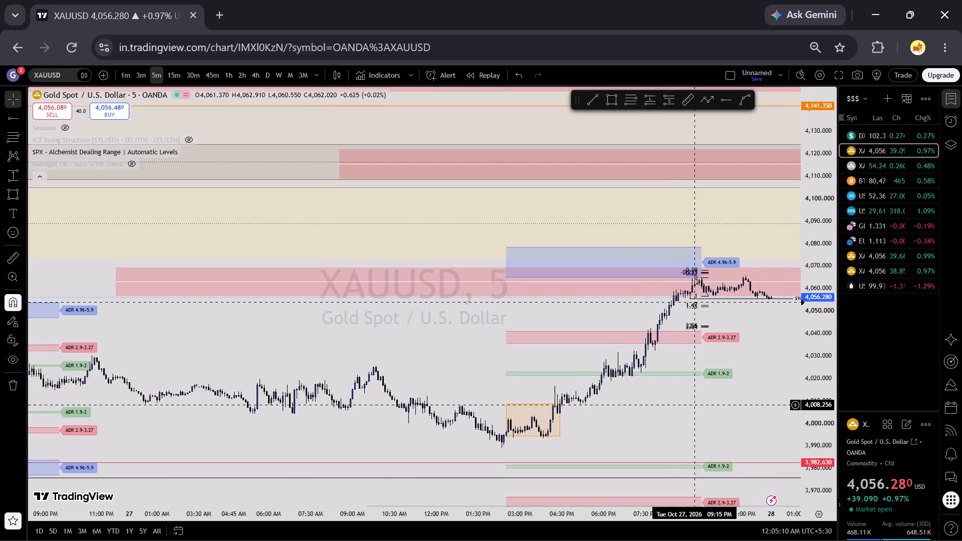
drag(699, 402, 701, 399)
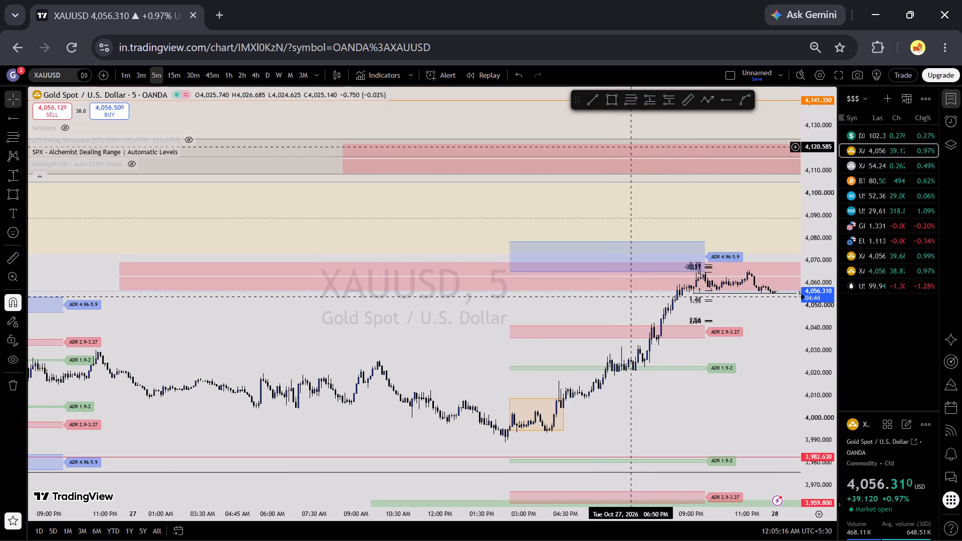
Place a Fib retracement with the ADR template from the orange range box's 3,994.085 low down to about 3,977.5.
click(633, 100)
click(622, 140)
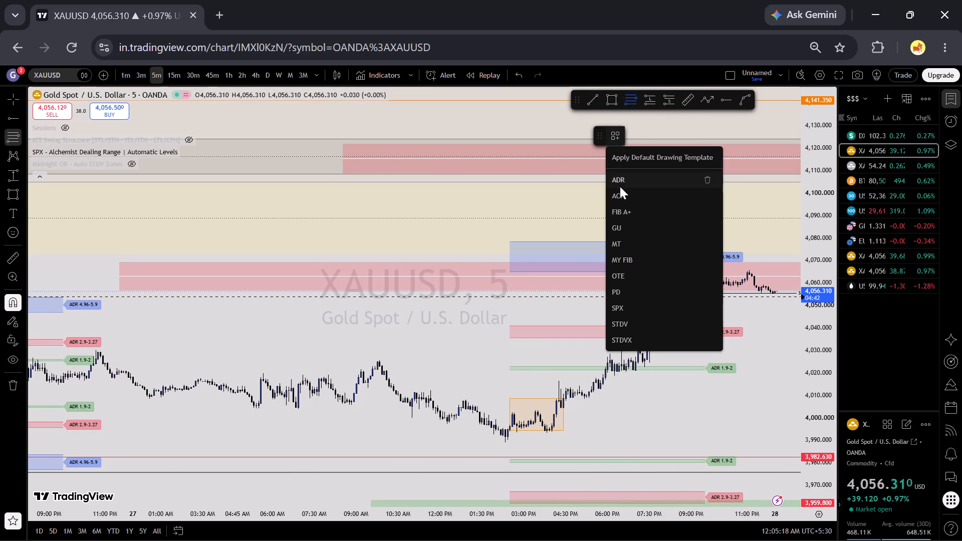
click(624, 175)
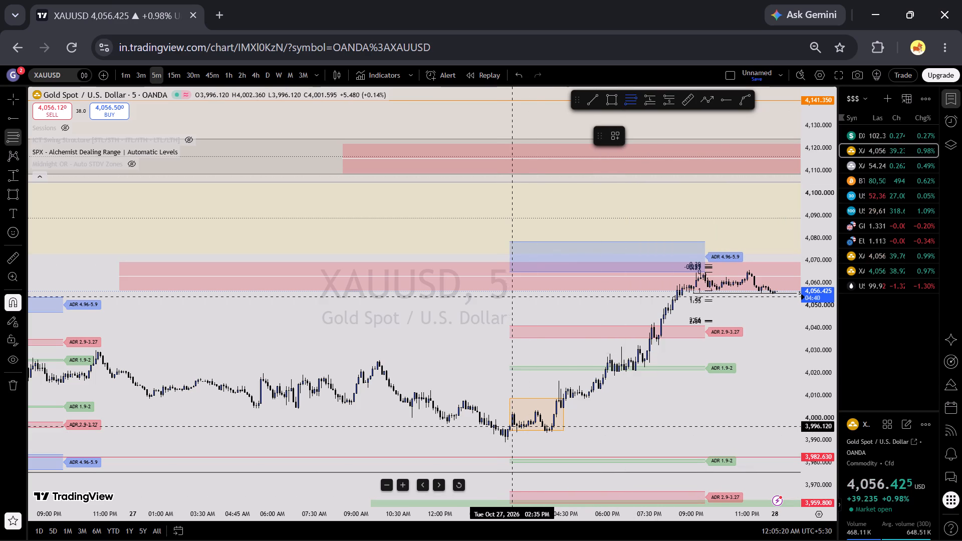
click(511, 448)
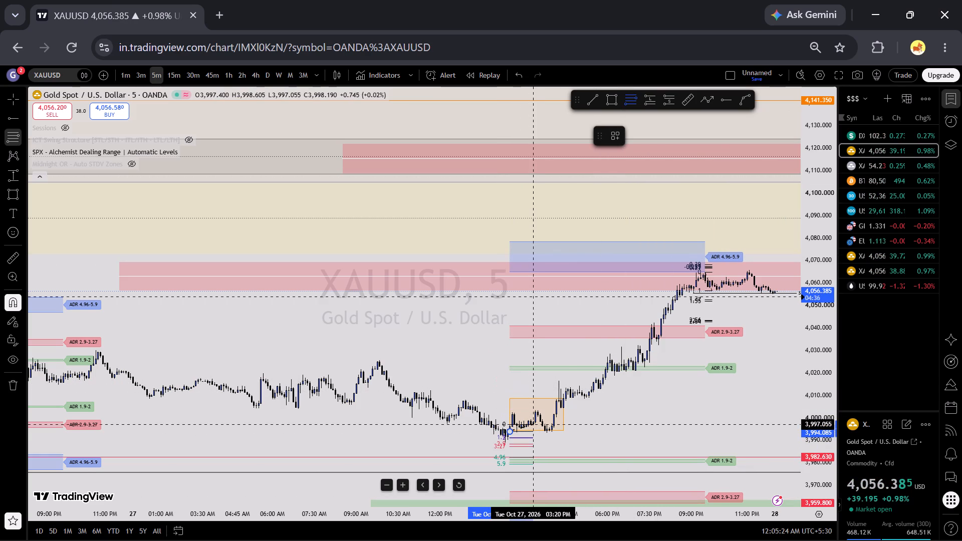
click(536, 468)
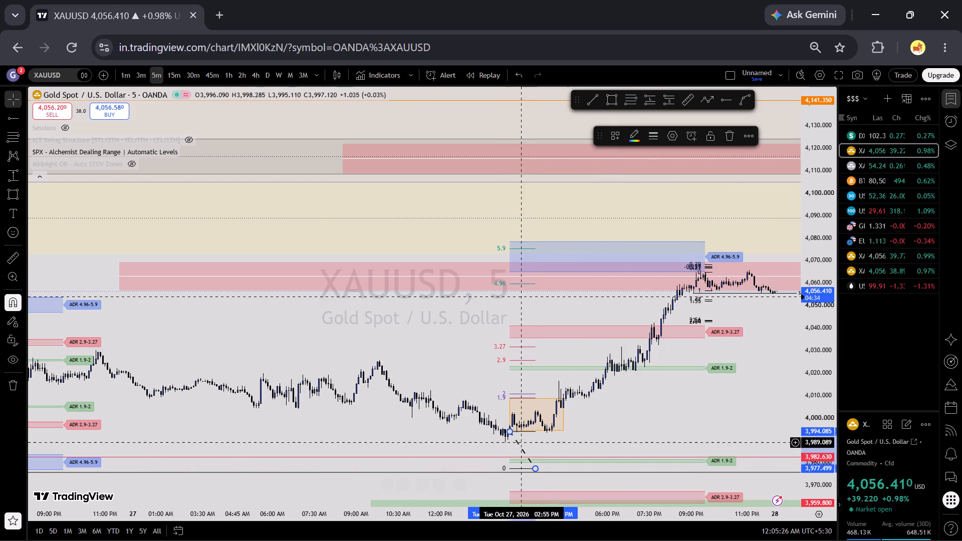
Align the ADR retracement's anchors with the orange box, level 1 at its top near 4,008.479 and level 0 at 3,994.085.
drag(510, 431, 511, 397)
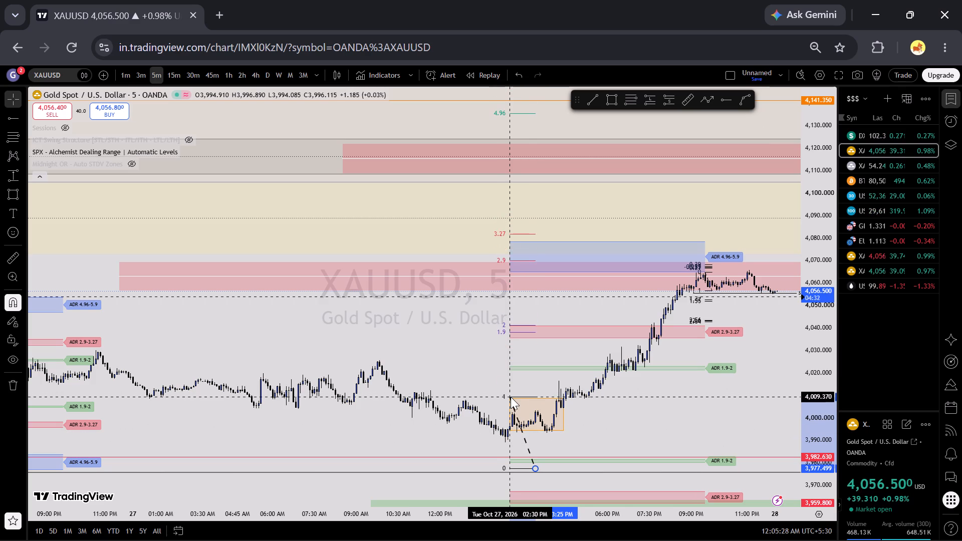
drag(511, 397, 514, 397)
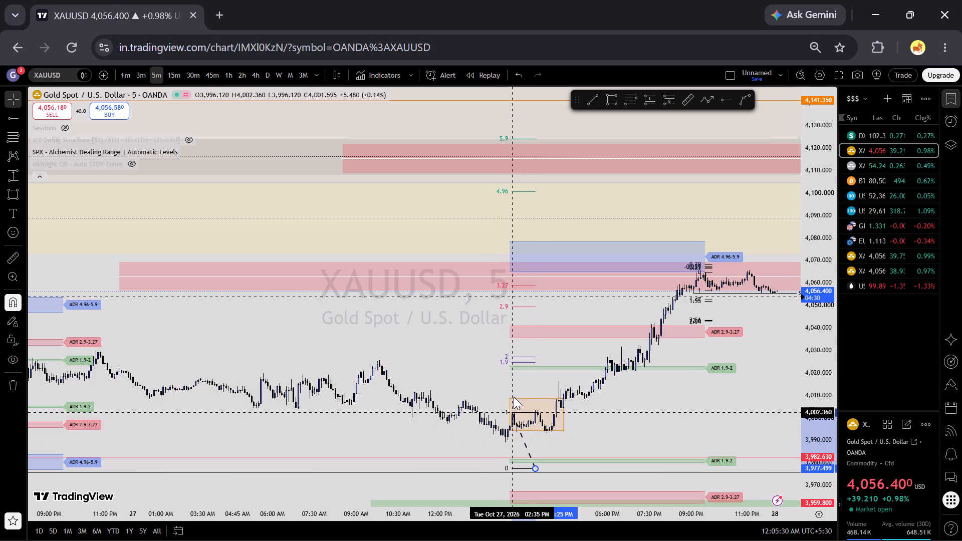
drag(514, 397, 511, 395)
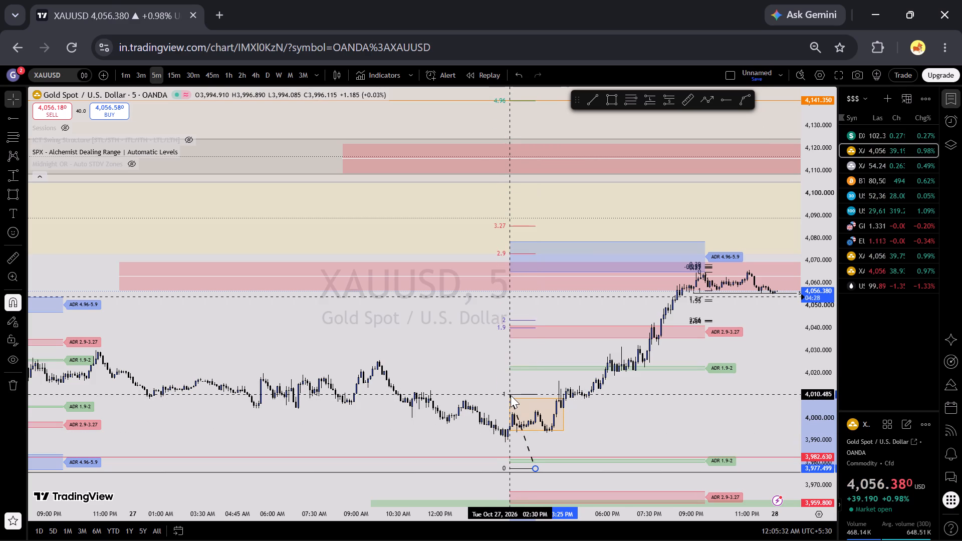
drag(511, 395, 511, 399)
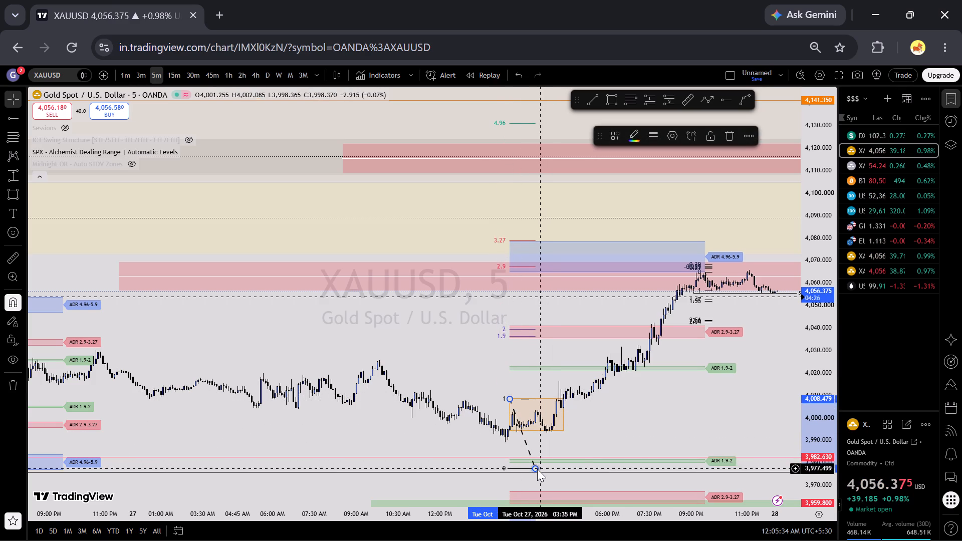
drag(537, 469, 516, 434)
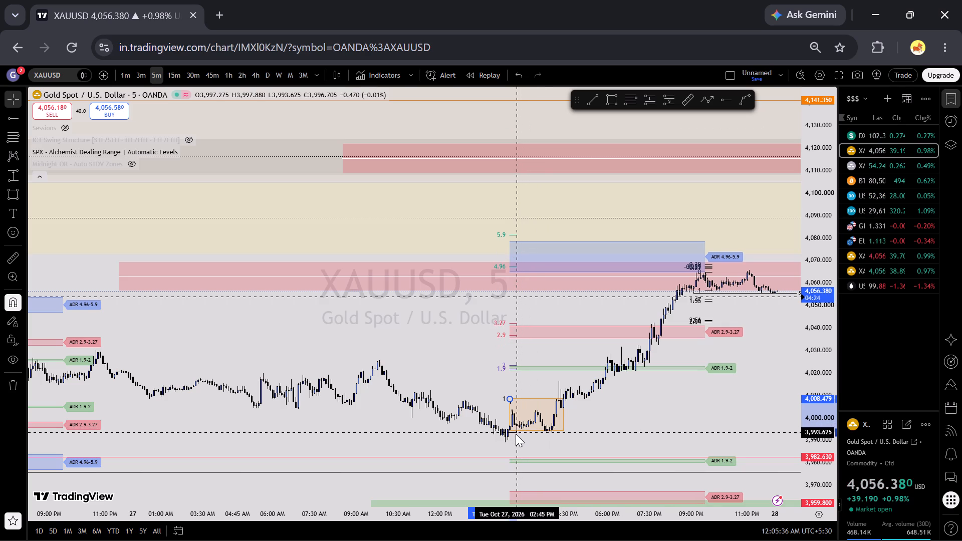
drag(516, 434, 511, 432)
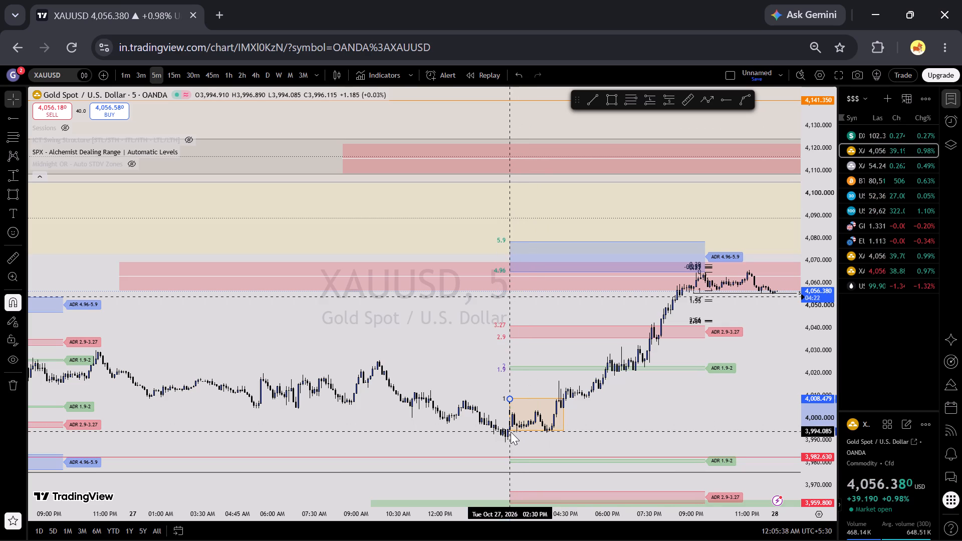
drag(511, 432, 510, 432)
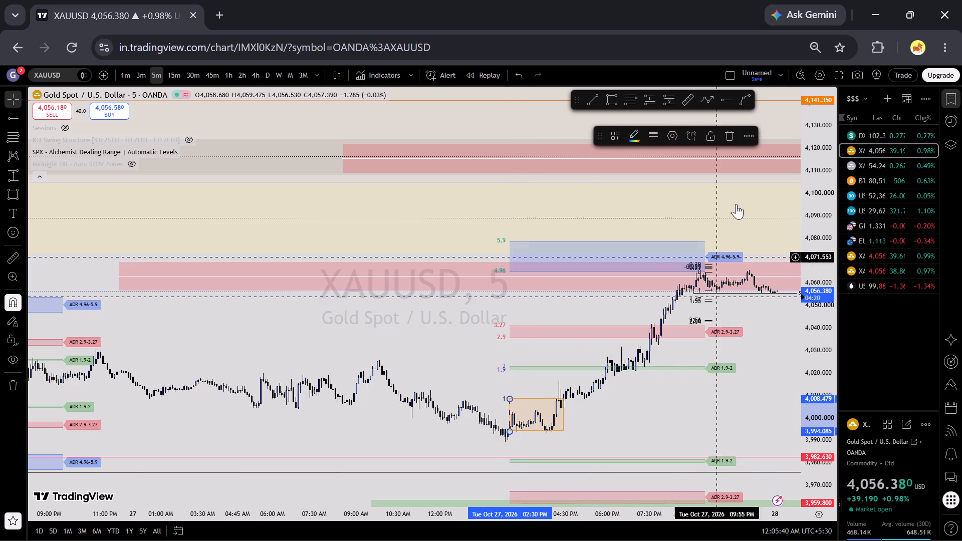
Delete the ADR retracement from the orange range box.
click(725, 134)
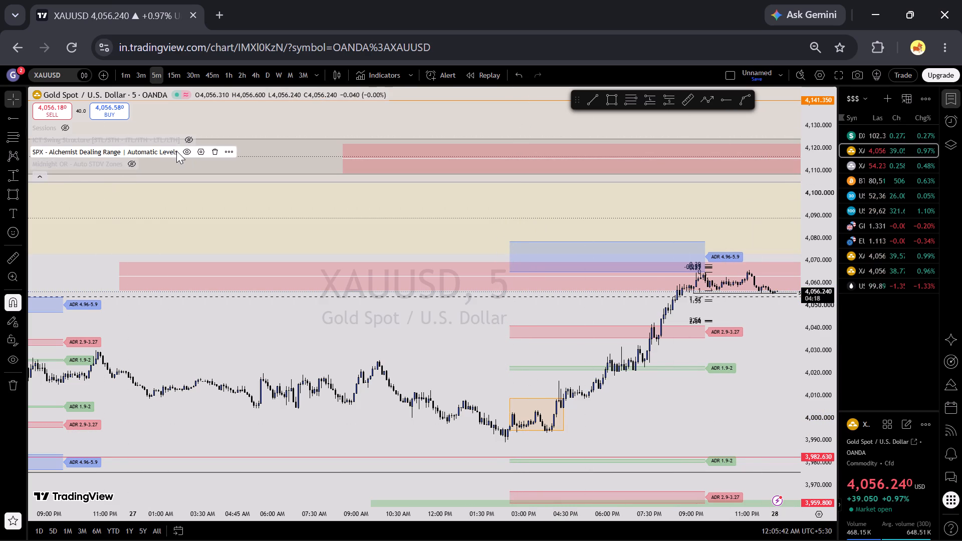
Hide the SPX - Alchemist Dealing Range indicator.
click(187, 150)
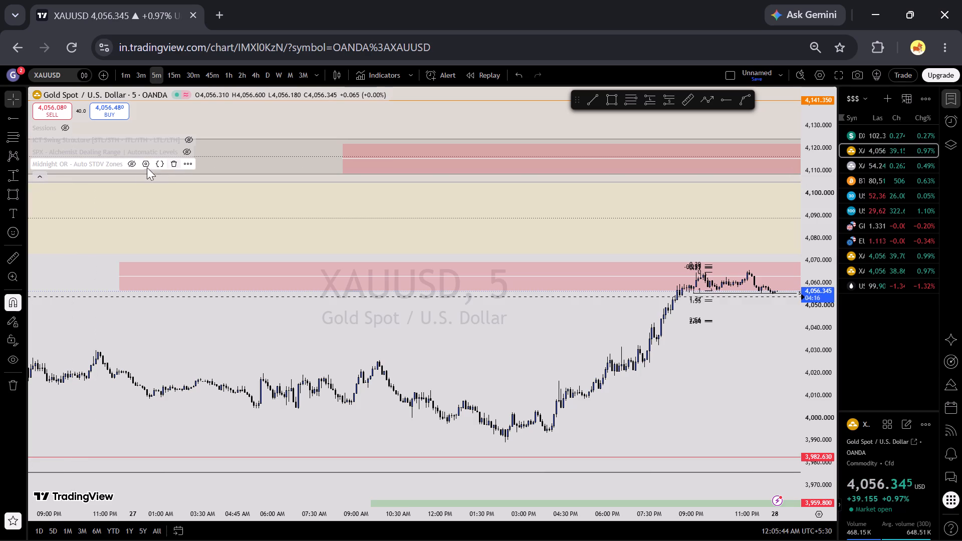
Show the Midnight OR - Auto STDV Zones indicator to check its zones against price, and hide it again.
click(134, 162)
double_click(134, 162)
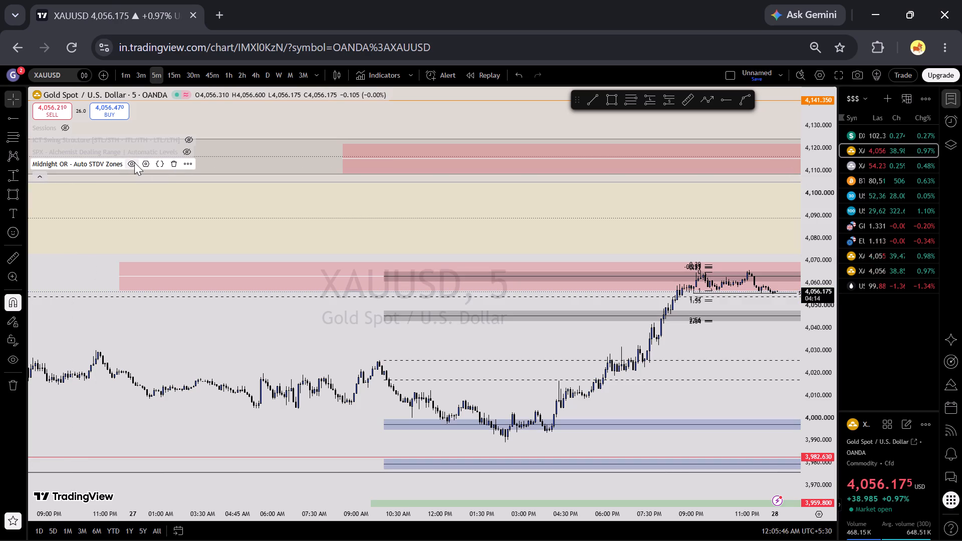
triple_click(134, 162)
click(134, 162)
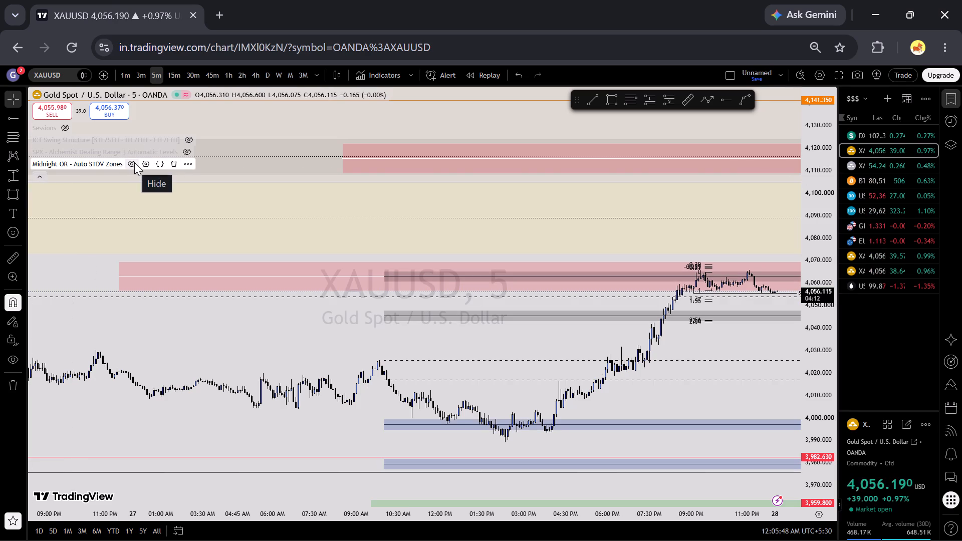
click(134, 162)
Collapse the list of indicators on the chart.
click(42, 178)
Examine the XAUUSD 5-minute price action around the SWL level, the Fib projections and the pink zone.
scroll(424, 283, down, 6)
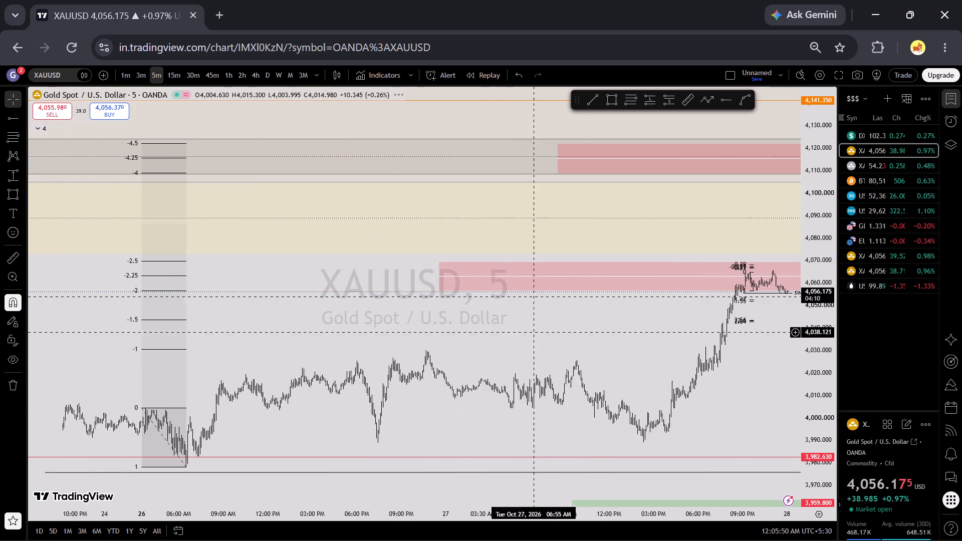
scroll(823, 379, up, 20)
scroll(823, 379, up, 6)
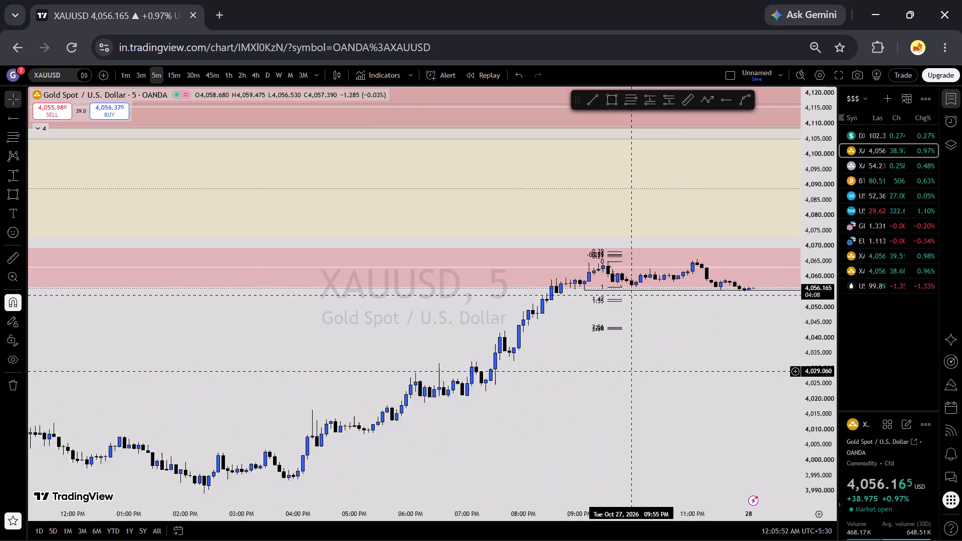
scroll(865, 445, up, 20)
scroll(865, 445, up, 5)
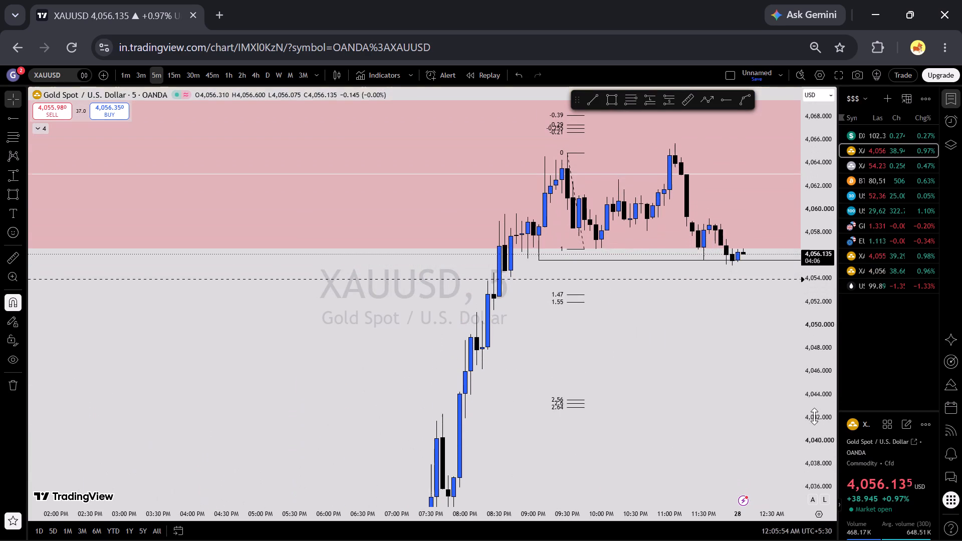
drag(735, 361, 637, 449)
scroll(701, 408, down, 6)
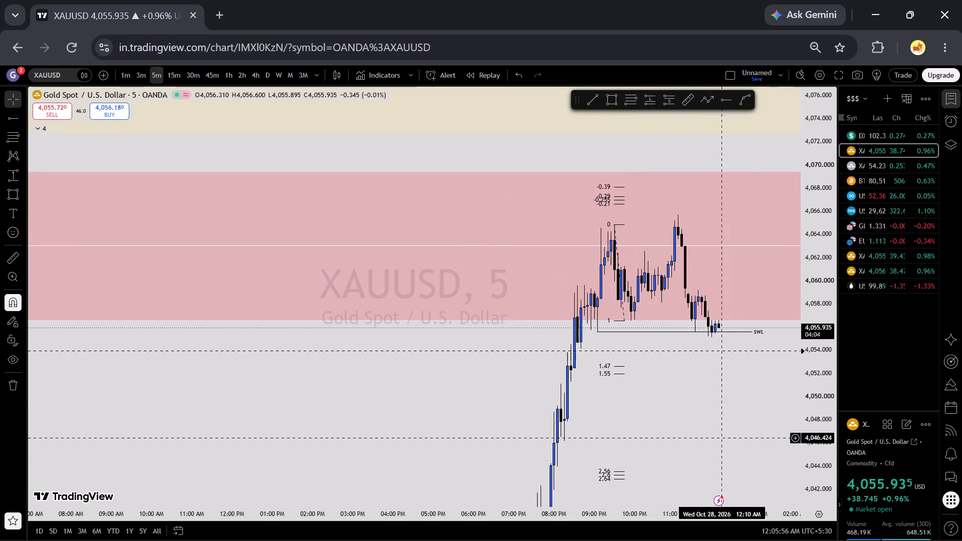
scroll(705, 438, up, 4)
scroll(810, 450, up, 6)
scroll(669, 450, up, 5)
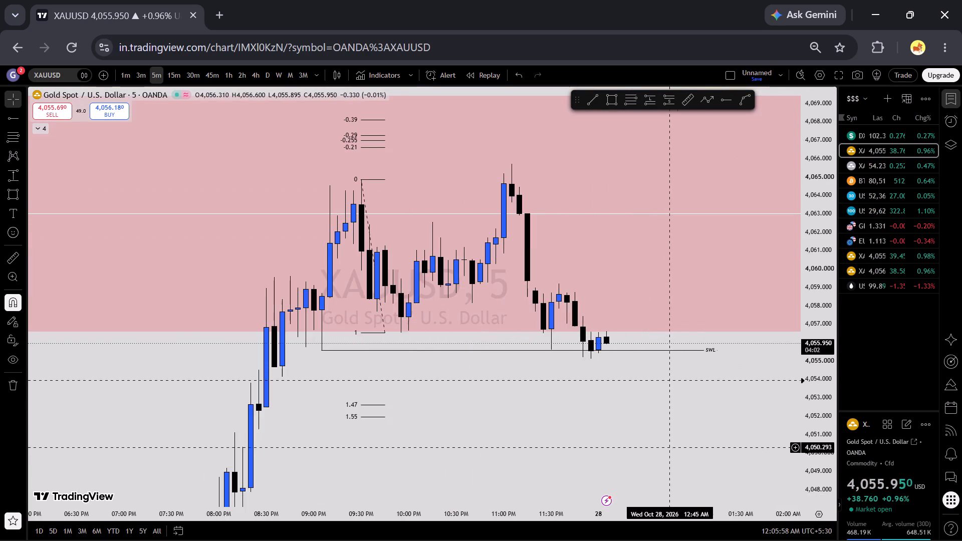
drag(672, 434, 496, 426)
scroll(719, 446, down, 4)
scroll(804, 423, down, 4)
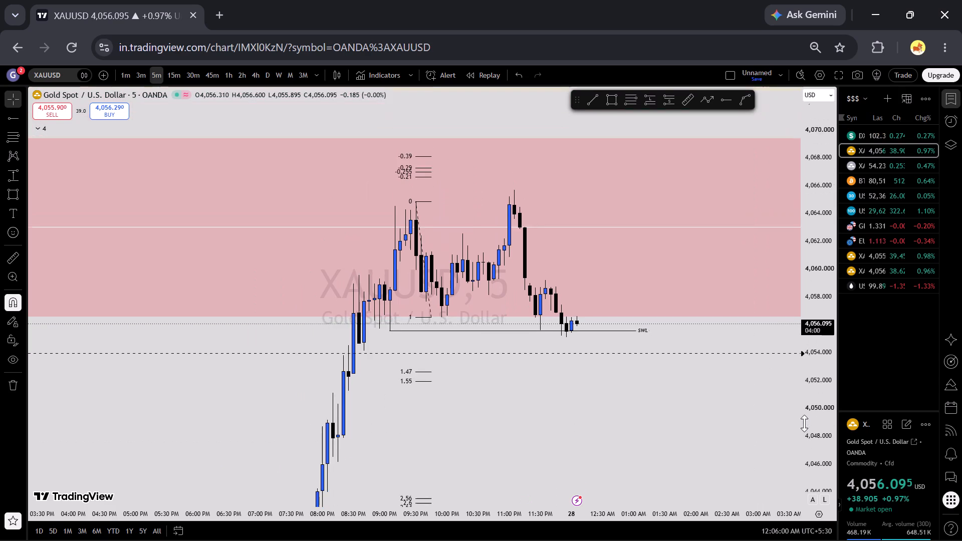
scroll(805, 423, down, 5)
scroll(670, 420, down, 7)
scroll(749, 430, up, 3)
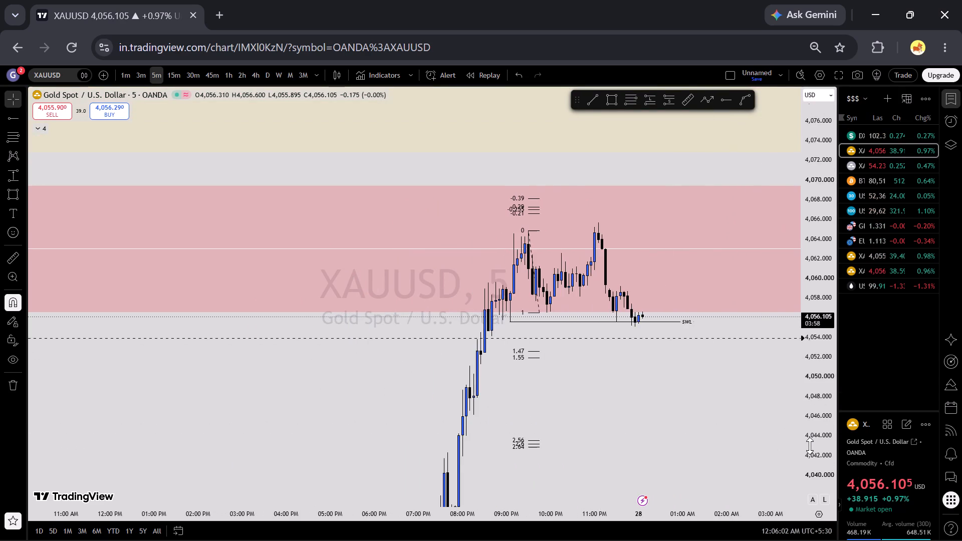
scroll(810, 446, up, 5)
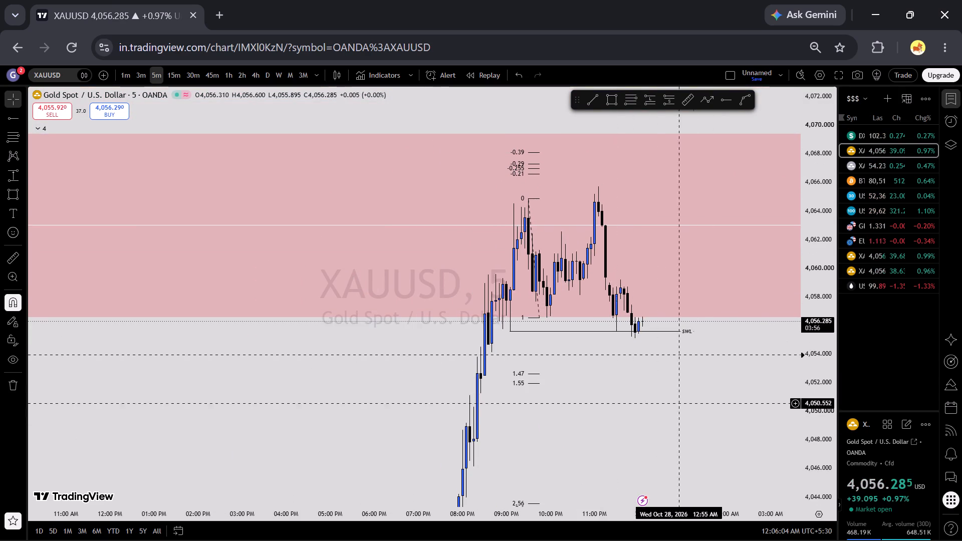
scroll(696, 417, down, 4)
scroll(806, 420, down, 10)
scroll(682, 436, up, 6)
scroll(792, 418, down, 3)
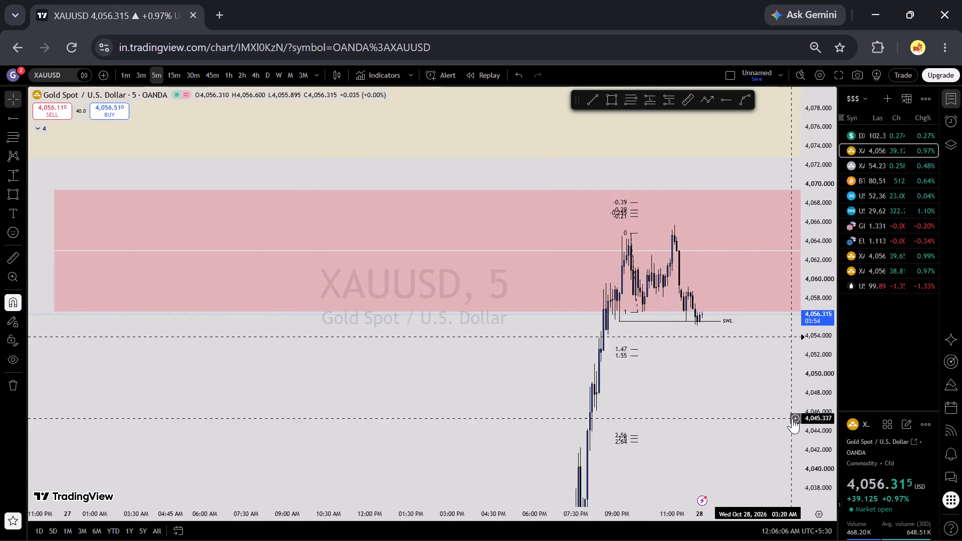
scroll(792, 418, down, 15)
scroll(801, 430, up, 15)
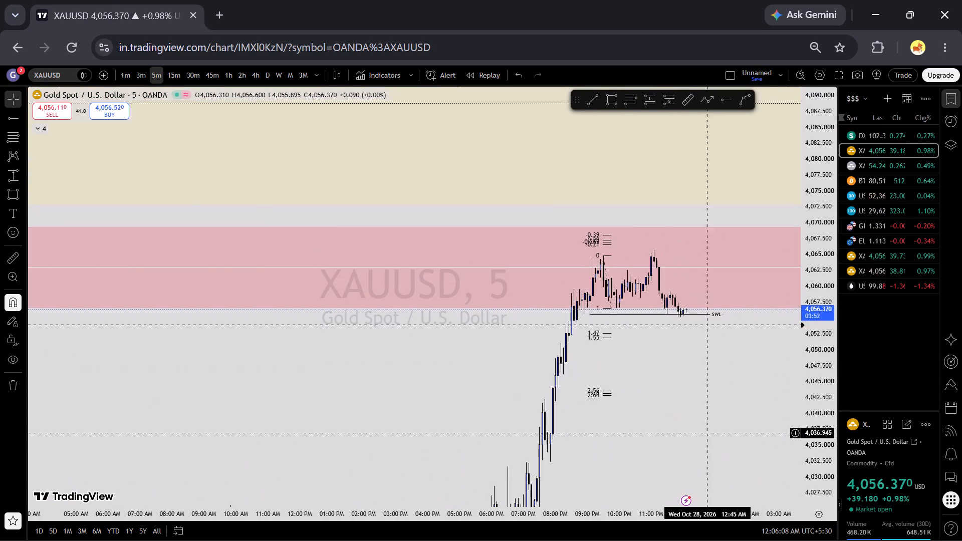
scroll(686, 434, up, 4)
scroll(748, 403, down, 5)
drag(739, 439, 517, 399)
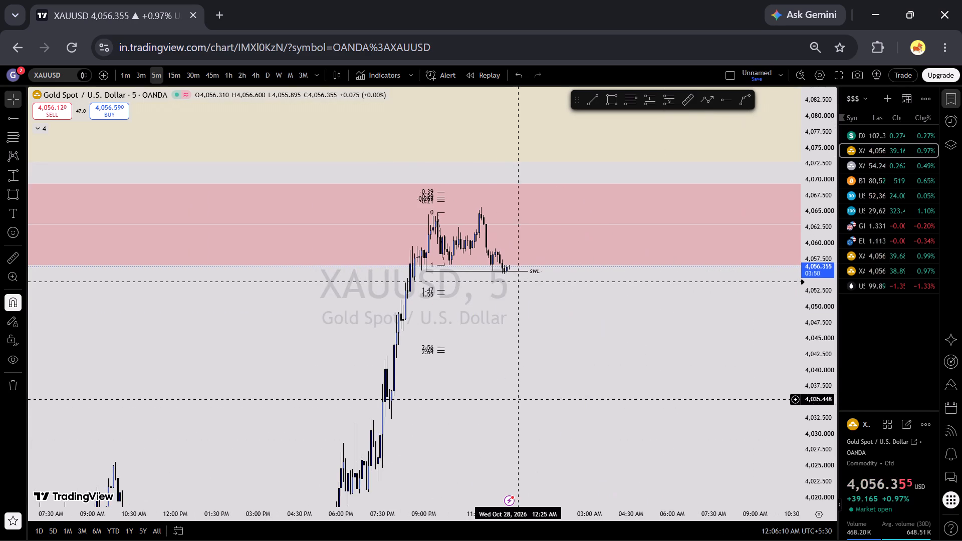
Examine the US30 and US100 5-minute charts, checking where price sits relative to their marked zones.
click(876, 195)
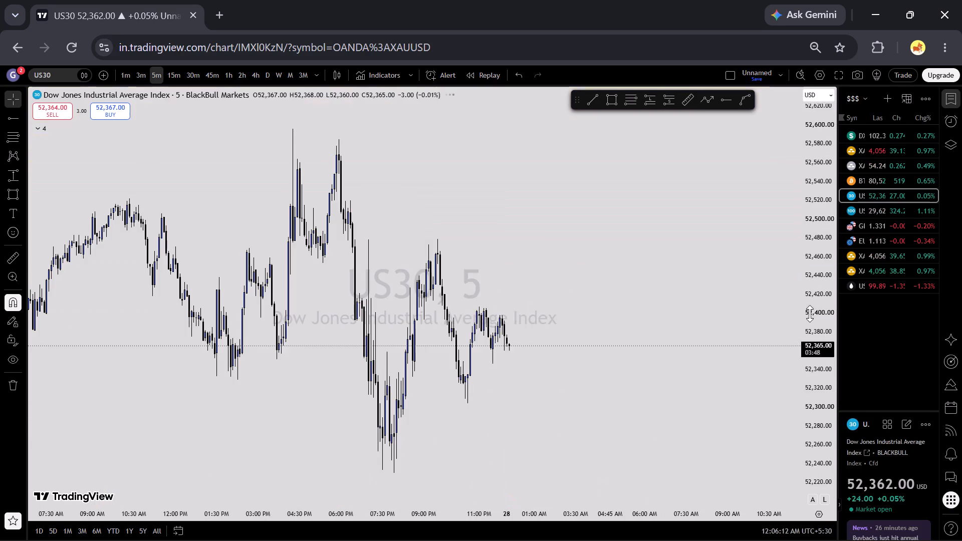
scroll(812, 341, down, 11)
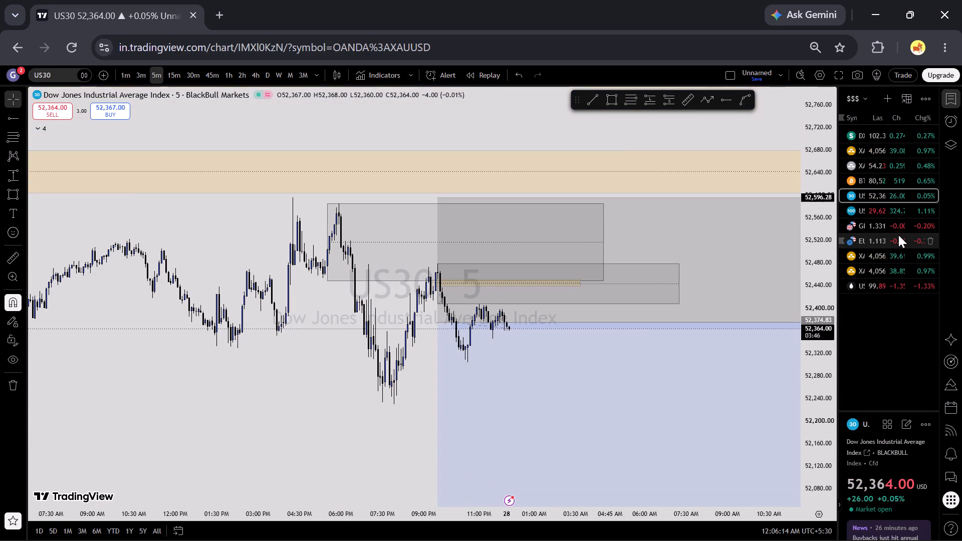
click(882, 214)
scroll(826, 297, down, 4)
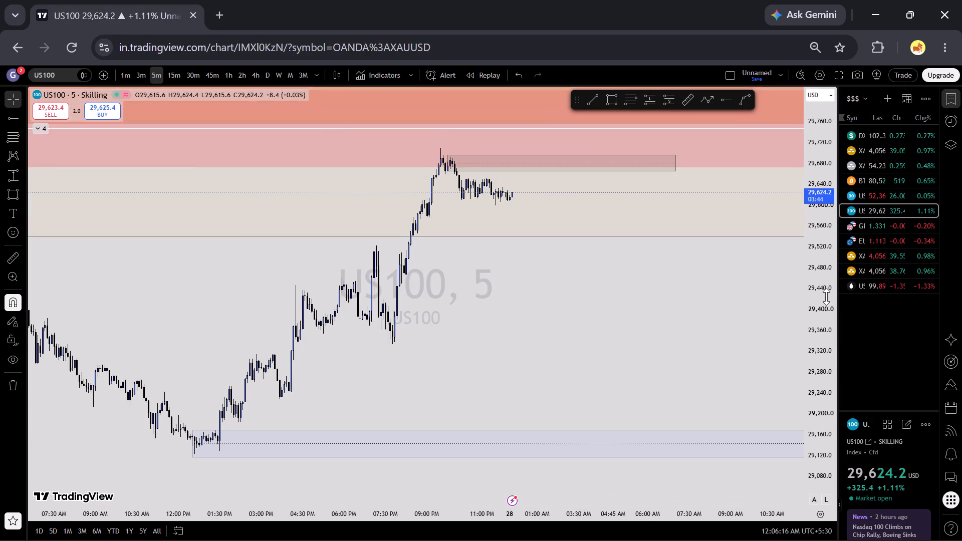
scroll(826, 297, down, 1)
scroll(778, 303, down, 6)
drag(769, 308, 661, 396)
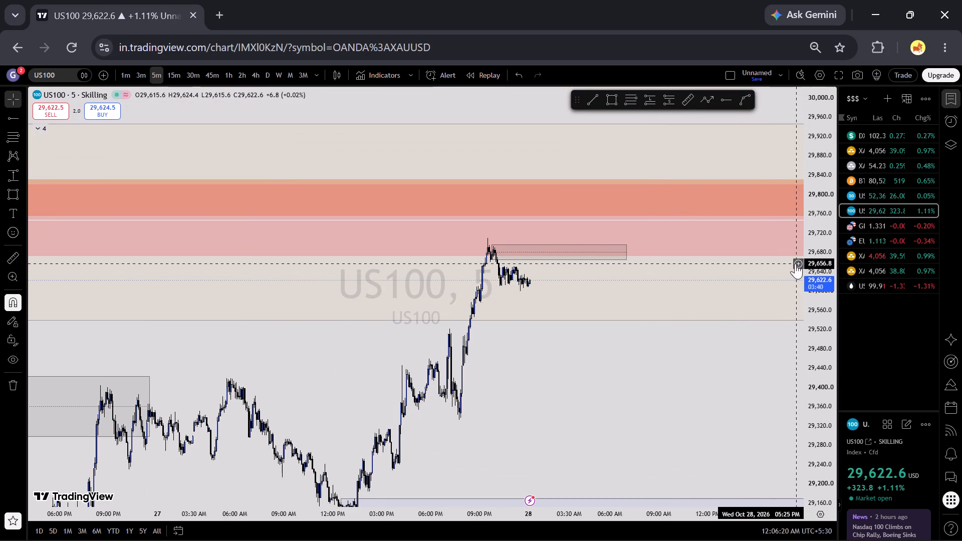
Switch to BTCUSD and delete its price alert for crossing 79,377.
click(883, 185)
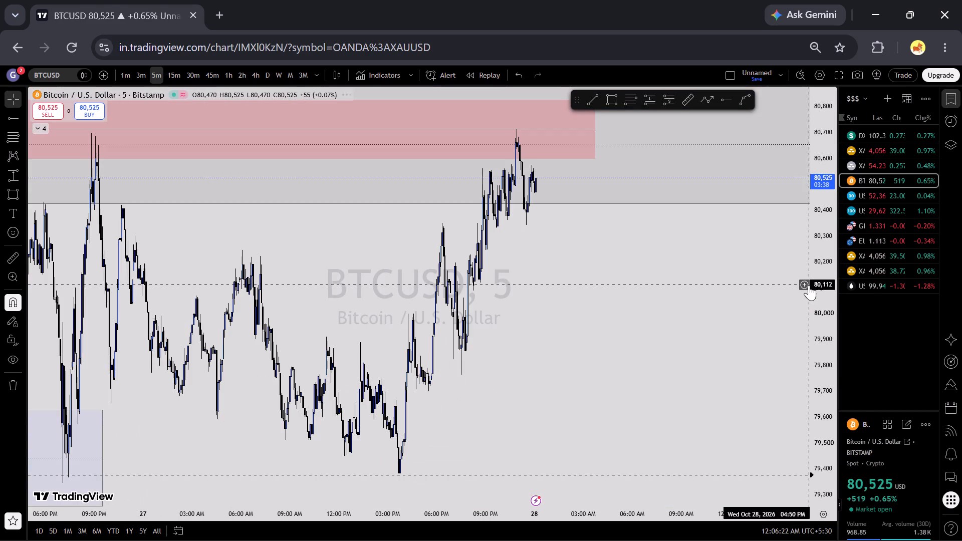
scroll(830, 323, down, 6)
click(665, 434)
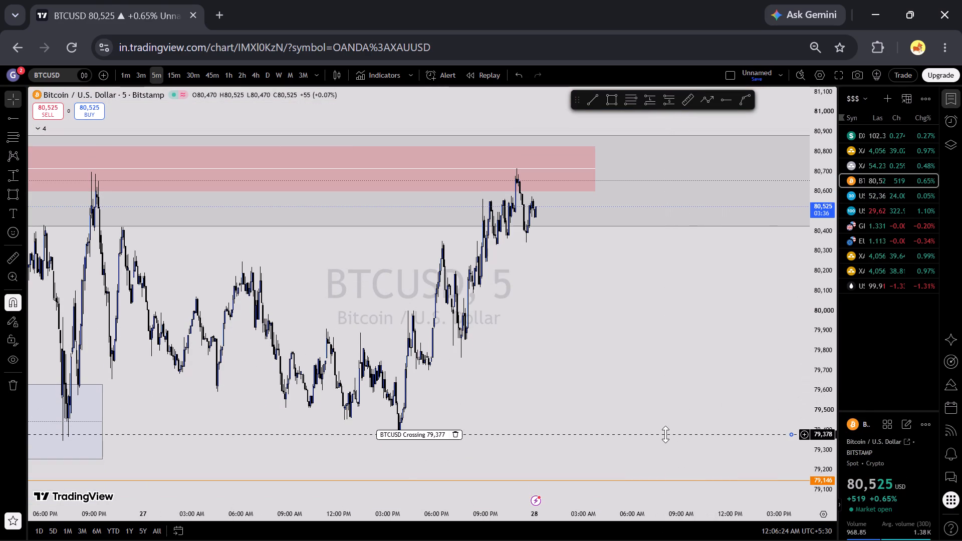
click(458, 434)
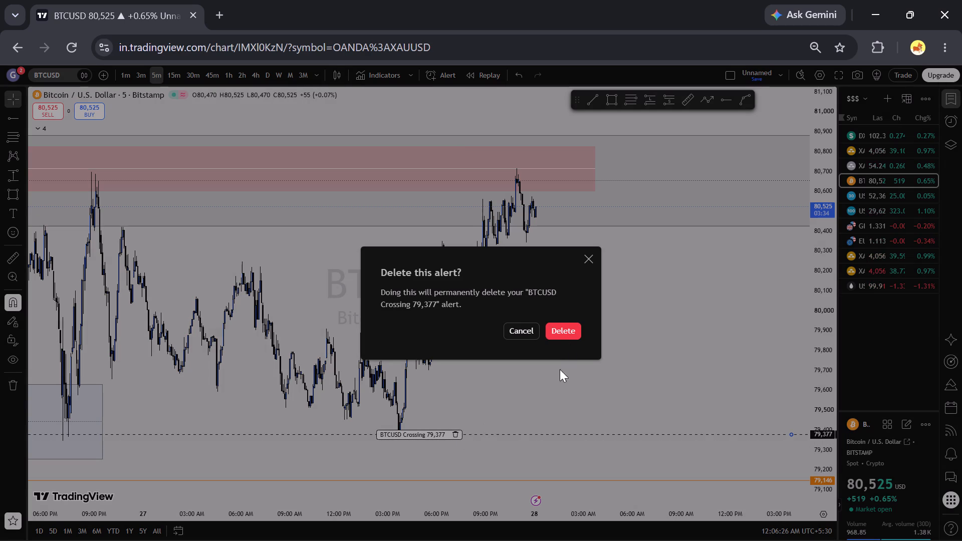
click(572, 335)
Examine the BTCUSD 5-minute chart's zones, the 79,146 level and the projected path ahead of price.
scroll(617, 378, down, 6)
scroll(774, 392, down, 5)
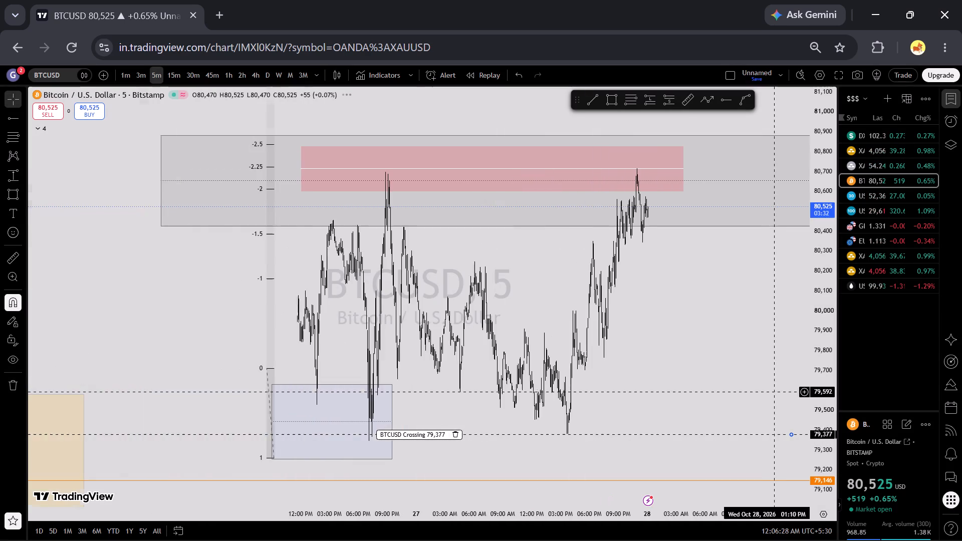
scroll(826, 393, down, 19)
drag(775, 363, 632, 369)
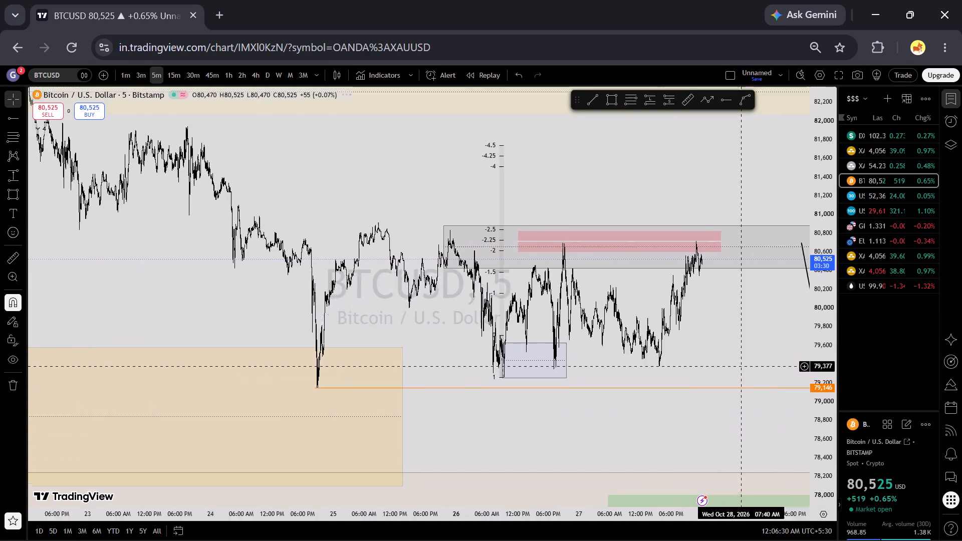
drag(632, 369, 539, 328)
scroll(617, 310, up, 4)
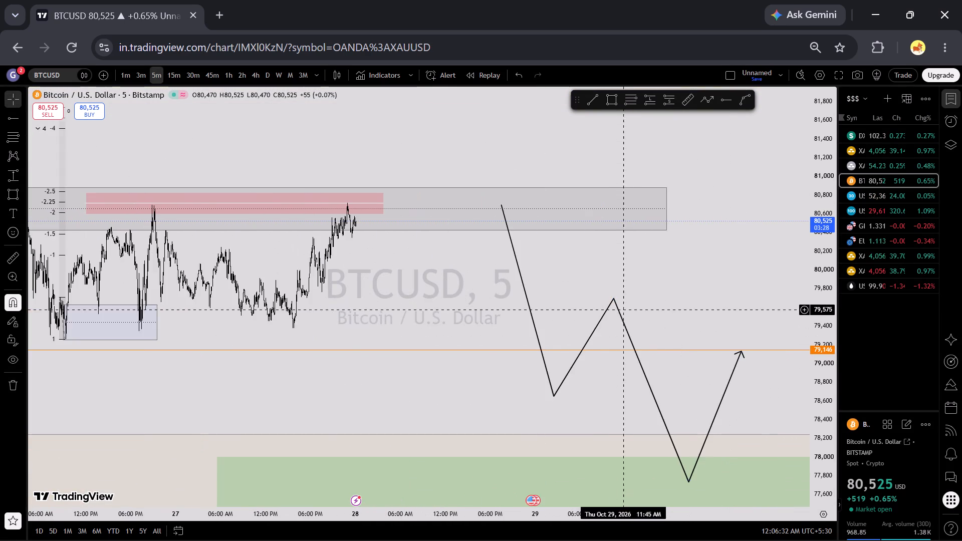
scroll(774, 357, up, 6)
scroll(774, 357, down, 3)
scroll(801, 369, up, 6)
scroll(802, 370, down, 6)
scroll(825, 351, up, 5)
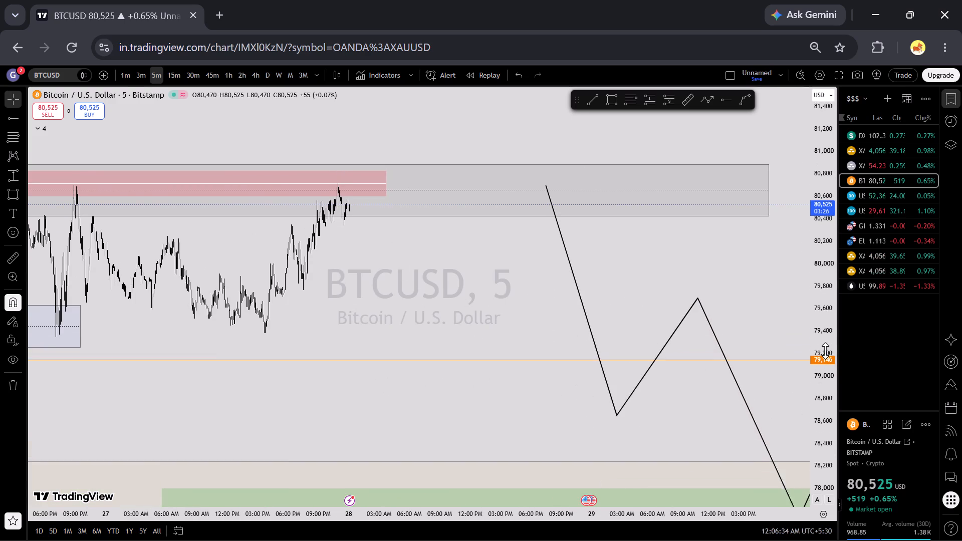
Switch to US100 and add a price alert at 29,666.3, near the lower edge of the pink zone.
click(865, 211)
scroll(523, 313, up, 3)
drag(401, 263, 454, 359)
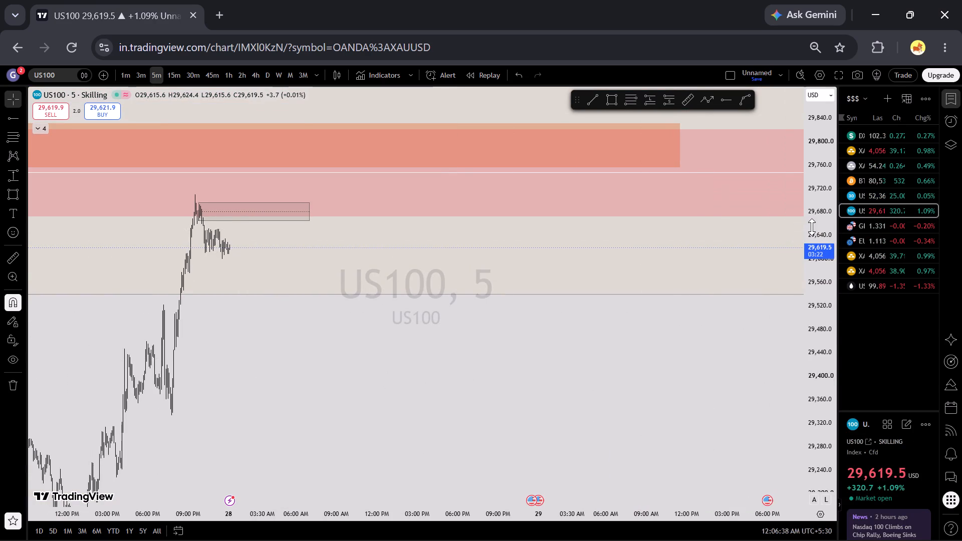
click(796, 220)
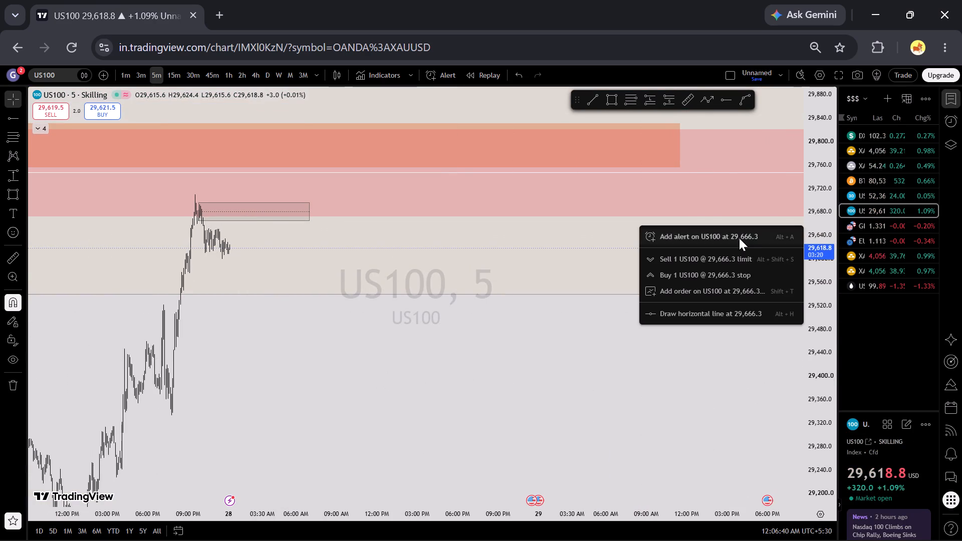
click(739, 238)
Draw a projected path ahead of US100 price, rising to about 29,674, dropping to about 29,457 and rising to about 29,790.
scroll(743, 331, down, 6)
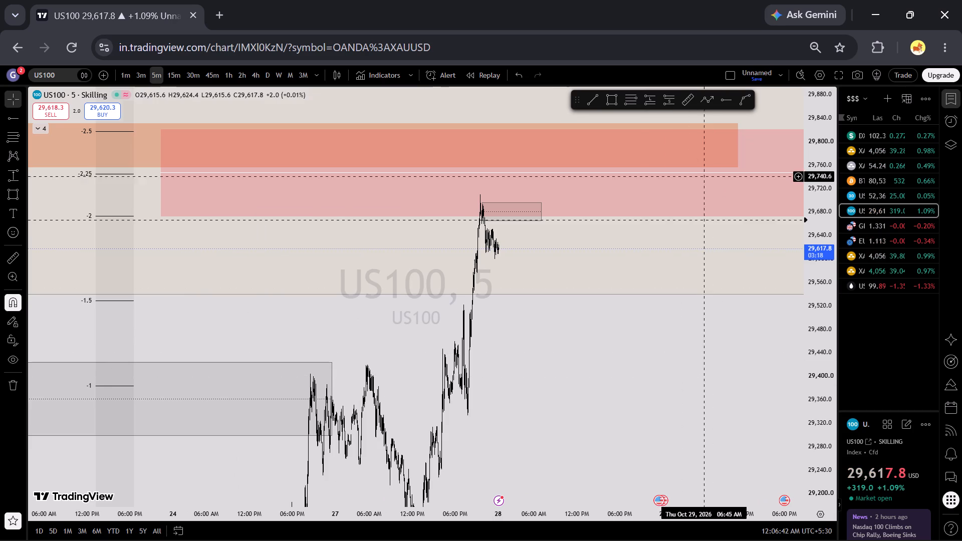
click(714, 97)
click(611, 250)
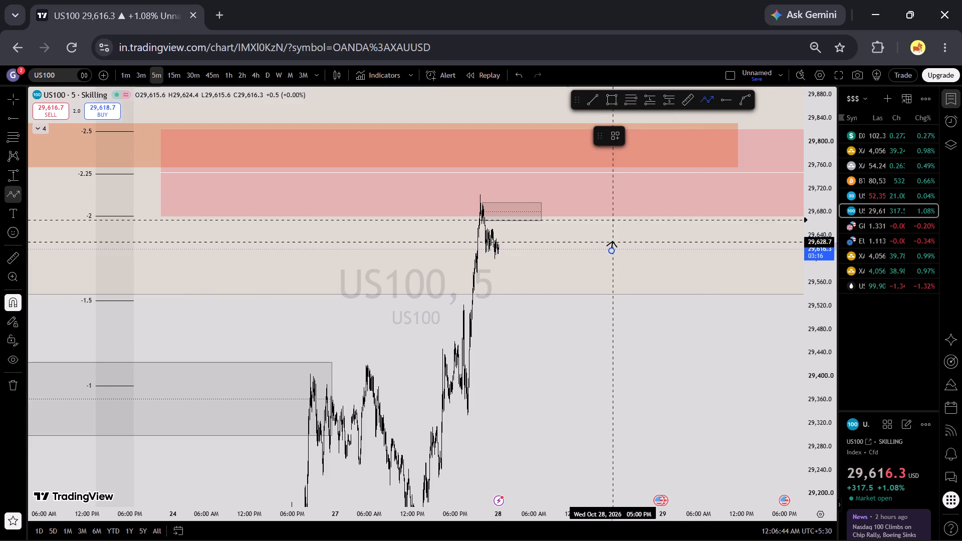
click(618, 215)
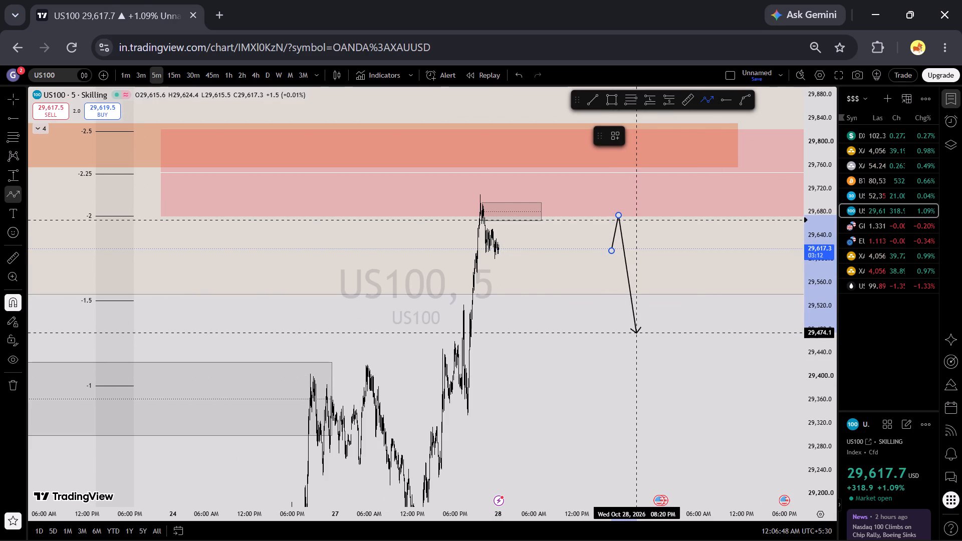
scroll(802, 335, down, 5)
scroll(759, 370, up, 4)
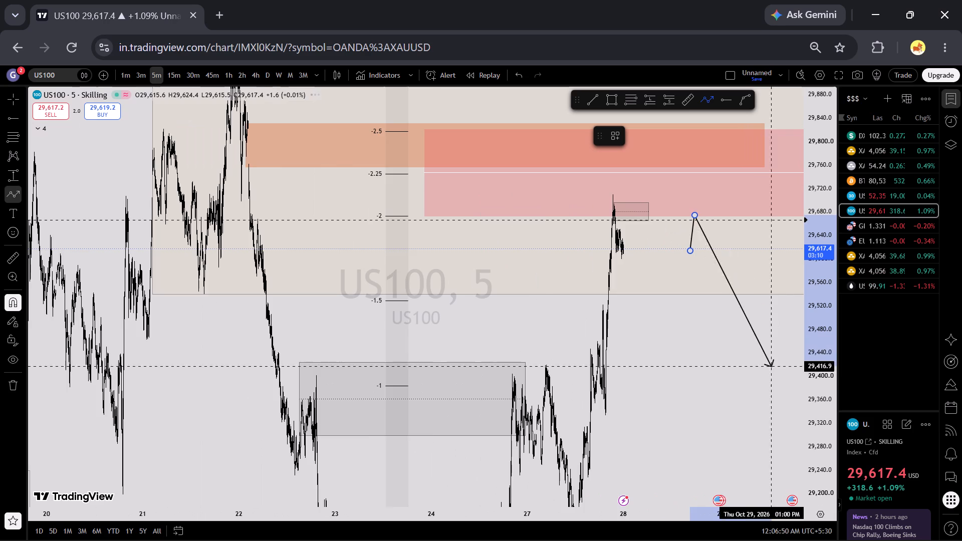
scroll(755, 372, up, 1)
scroll(823, 375, down, 11)
scroll(706, 369, down, 1)
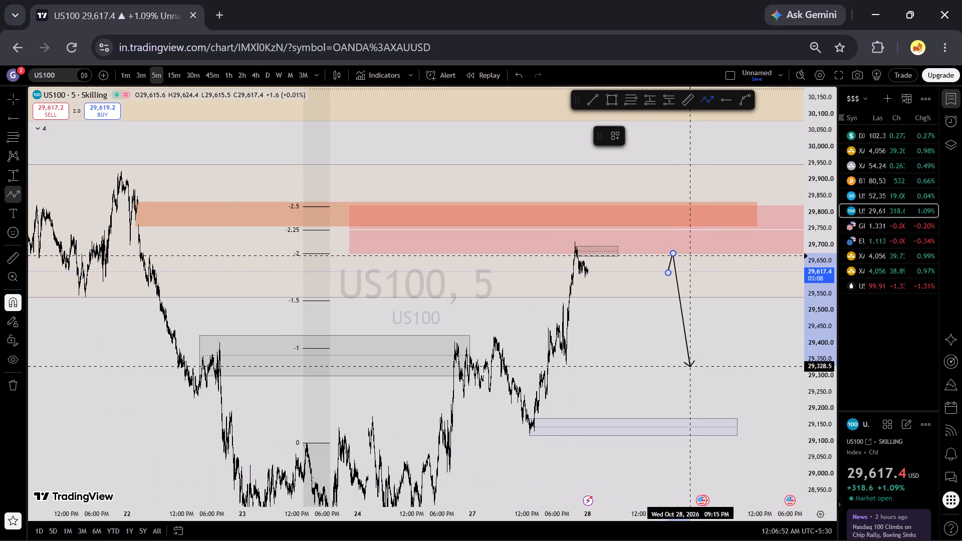
click(688, 324)
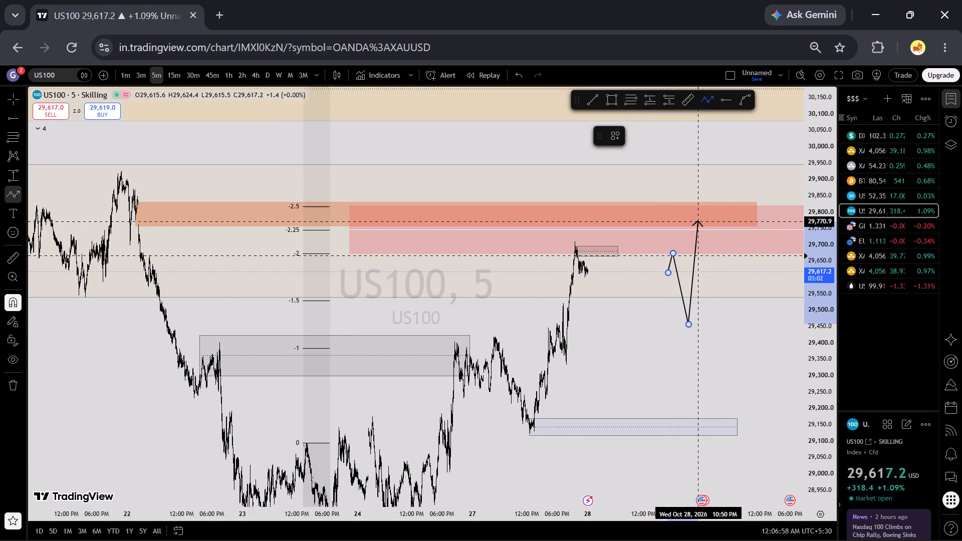
click(698, 215)
right_click(698, 215)
click(735, 338)
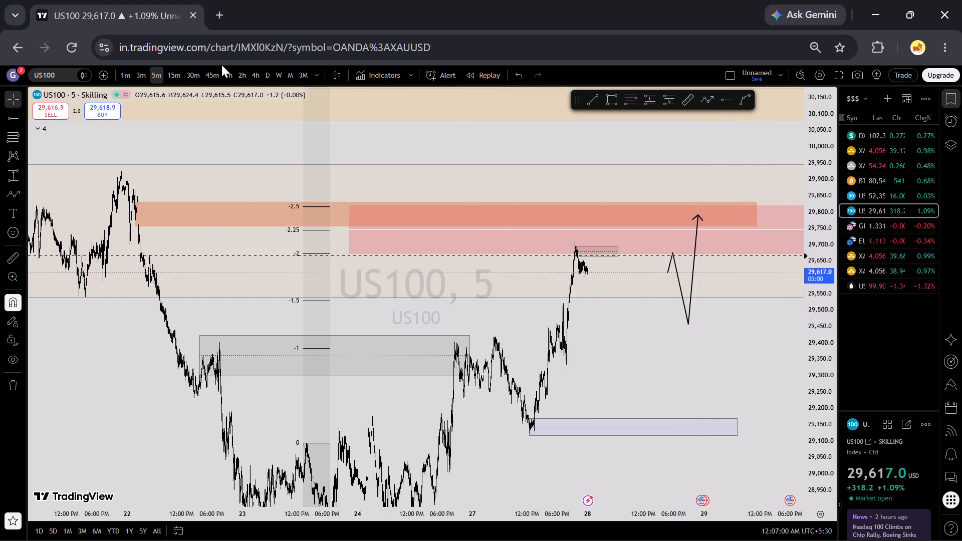
Switch US100 to the 1-hour timeframe and examine the new path against the zones and the earlier projection.
click(229, 69)
scroll(645, 326, up, 8)
scroll(584, 346, up, 7)
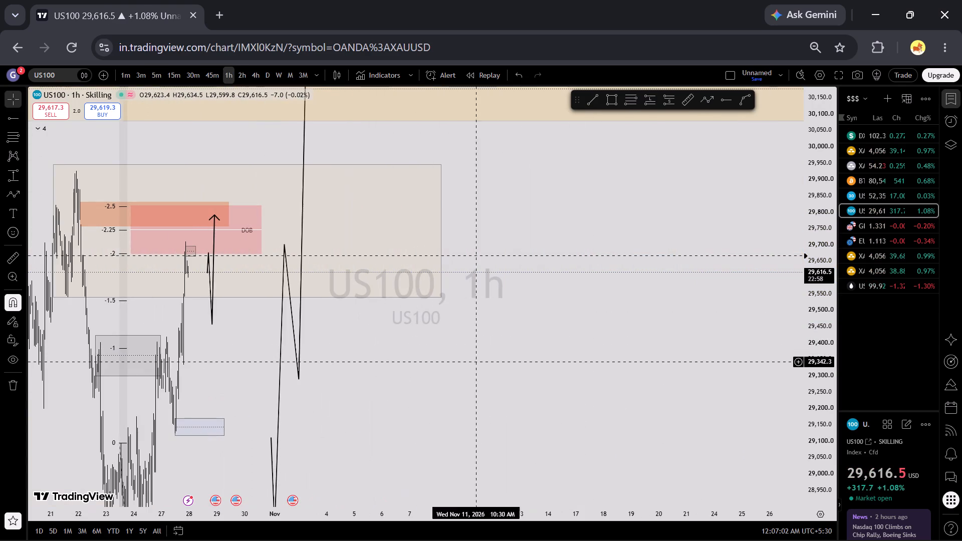
drag(350, 385, 812, 363)
scroll(528, 366, up, 7)
drag(579, 343, 579, 342)
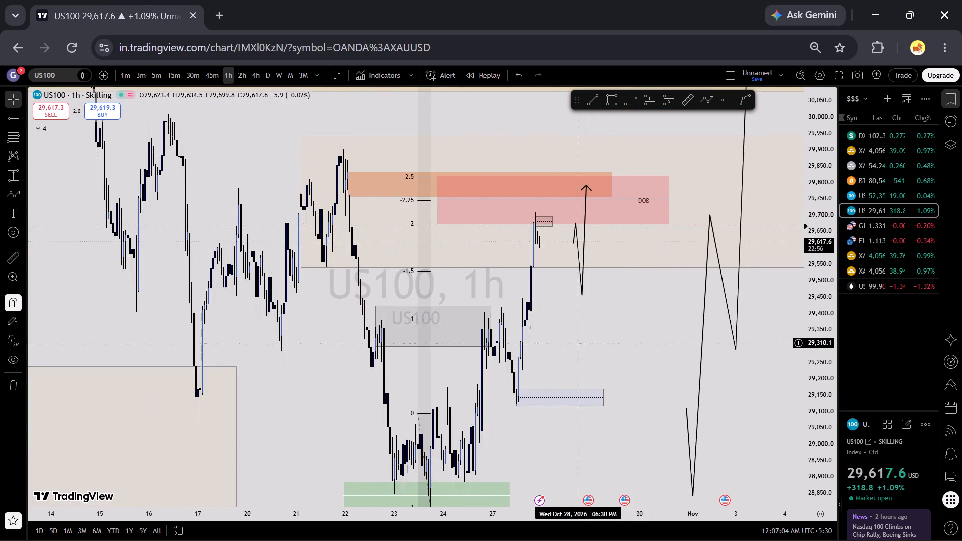
Reshape the US100 projected path to start near 29,560, drop to about 29,330 and end at about 29,855 above the pink zone.
drag(579, 342, 723, 339)
scroll(661, 350, up, 7)
drag(672, 292, 672, 294)
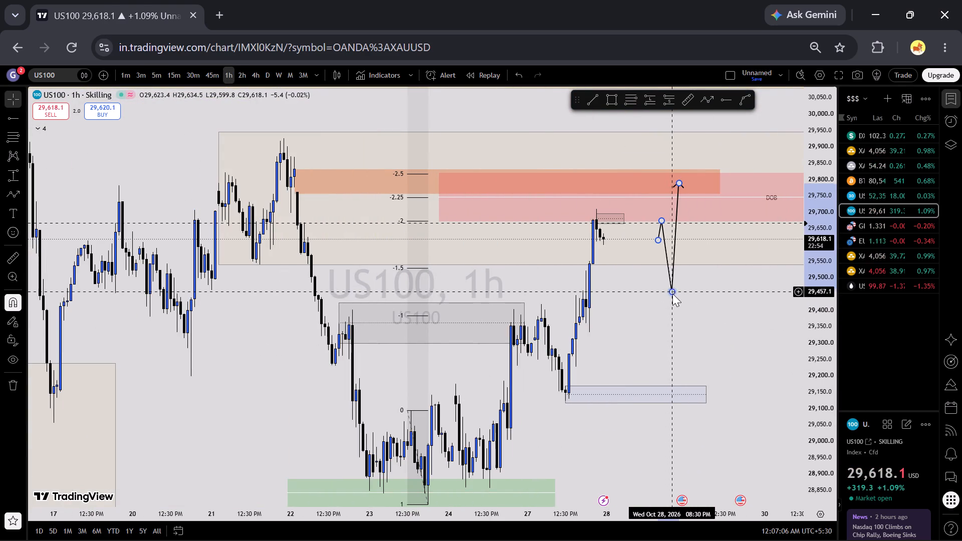
drag(672, 294, 674, 304)
click(697, 322)
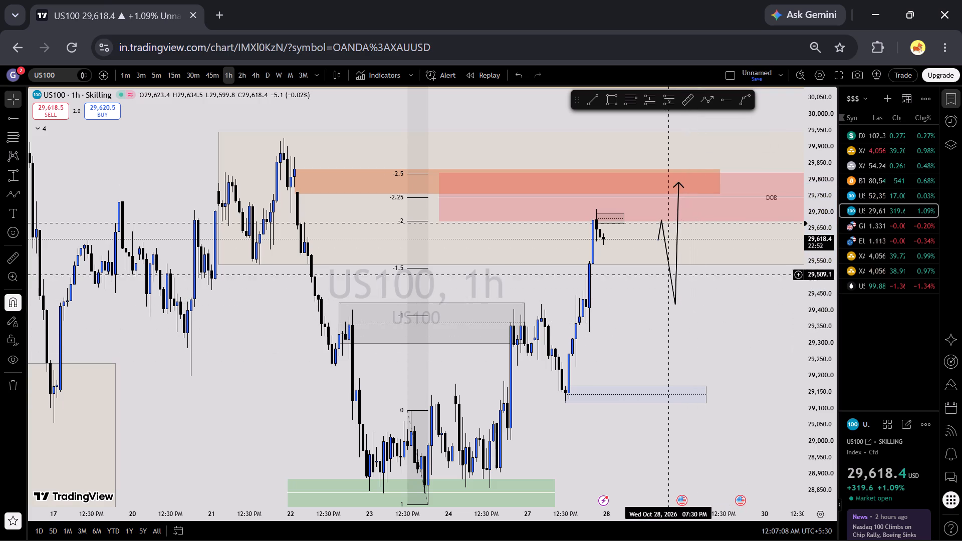
drag(656, 241, 654, 257)
drag(676, 184, 697, 168)
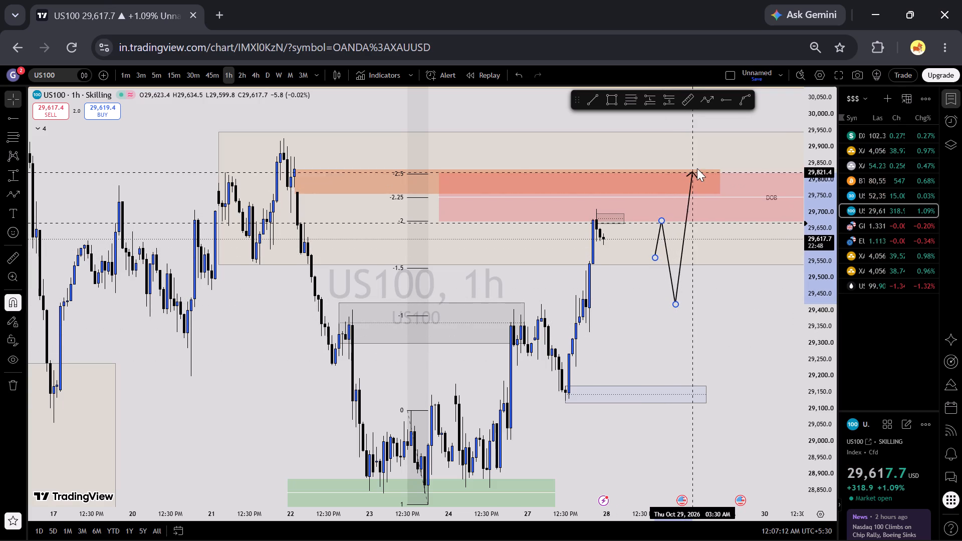
drag(697, 168, 699, 161)
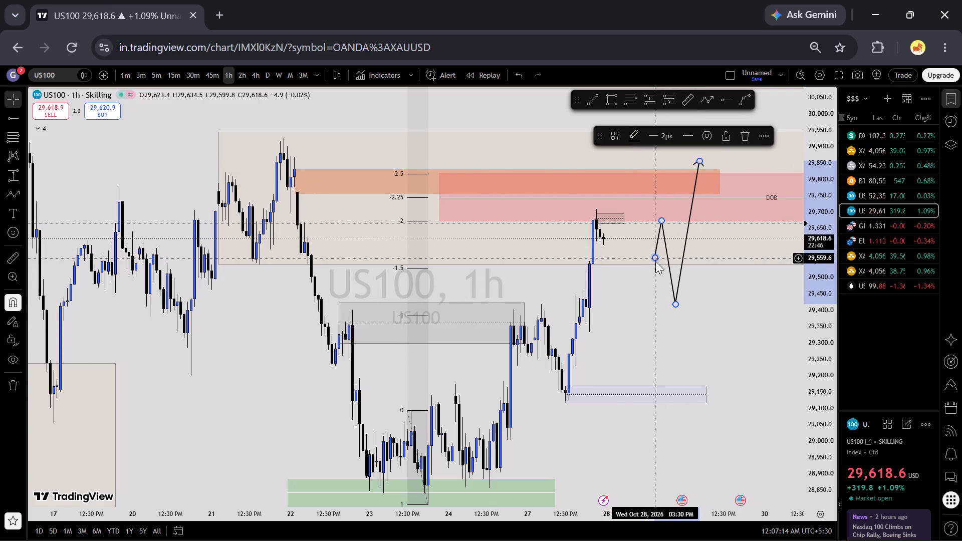
drag(676, 306, 681, 338)
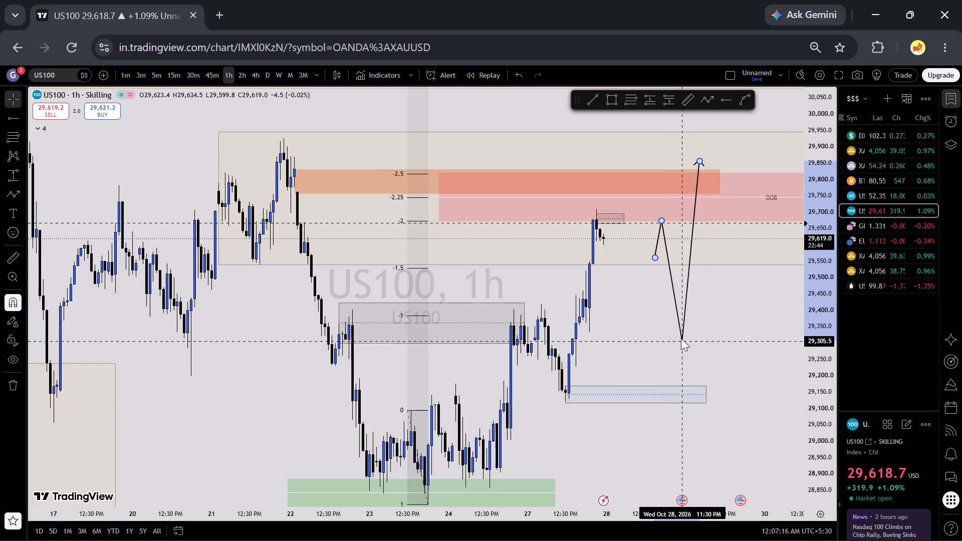
drag(681, 338, 678, 333)
click(700, 336)
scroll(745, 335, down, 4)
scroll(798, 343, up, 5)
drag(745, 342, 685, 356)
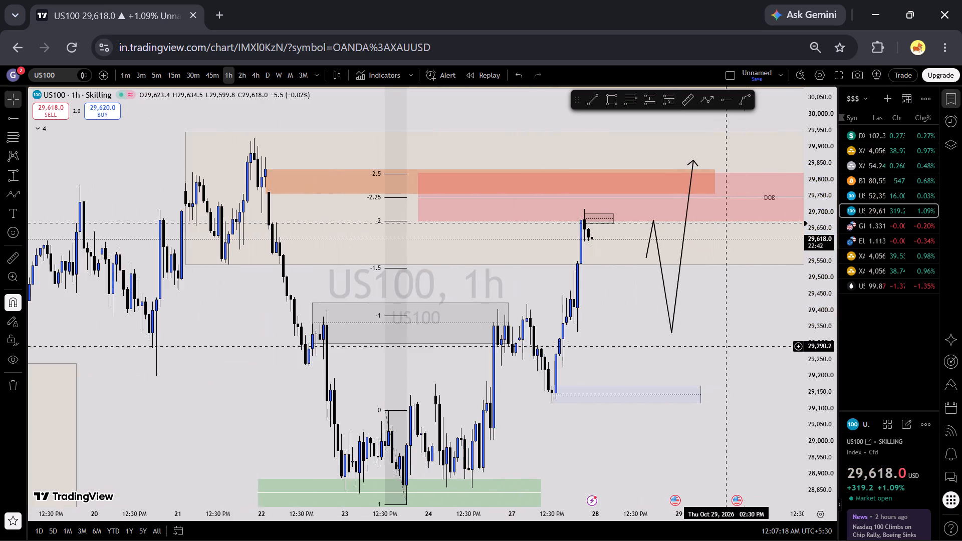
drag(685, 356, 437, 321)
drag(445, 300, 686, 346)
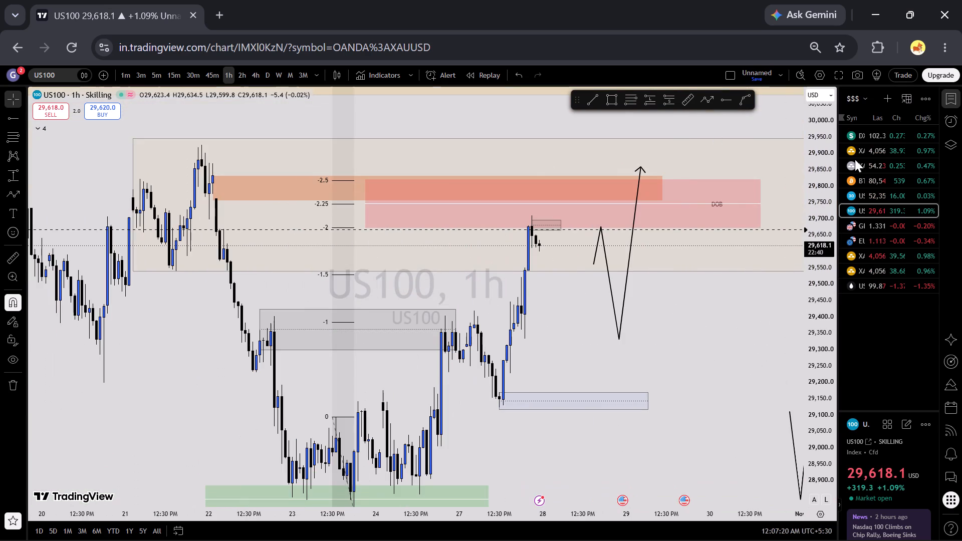
Switch to XAUUSD and check the list of active price alerts.
click(883, 144)
click(958, 120)
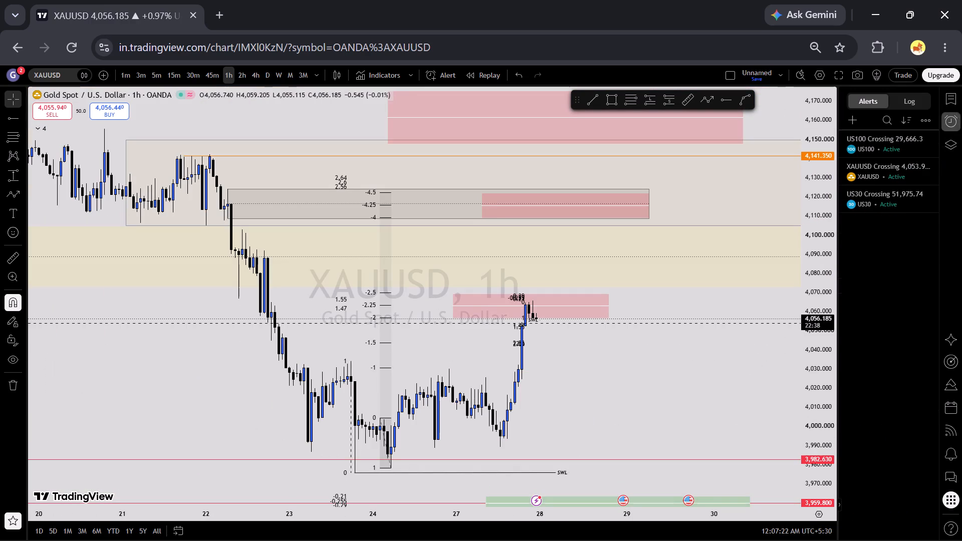
click(951, 95)
Examine the XAUUSD 1-hour price action around the pink zone at current price and the levels below it.
scroll(739, 372, up, 3)
drag(536, 408, 624, 348)
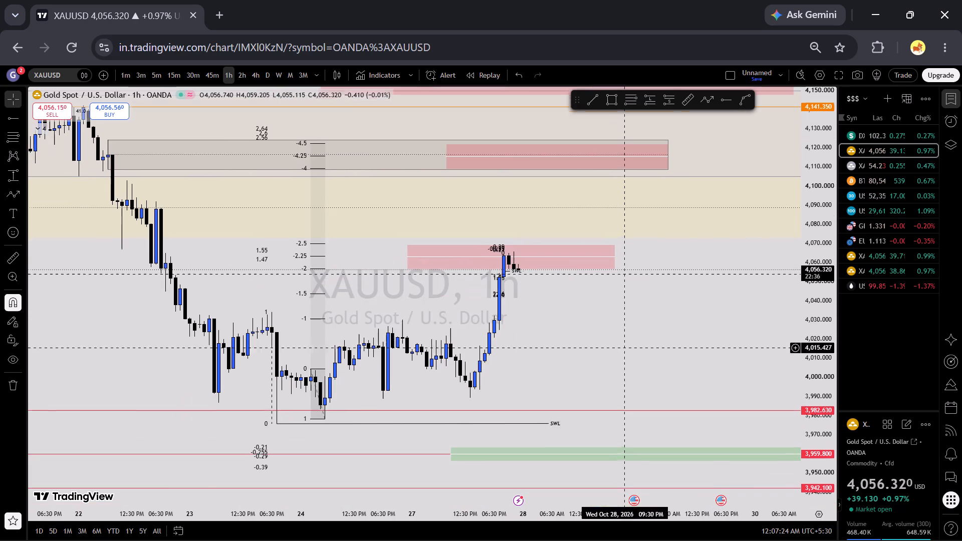
scroll(819, 367, up, 5)
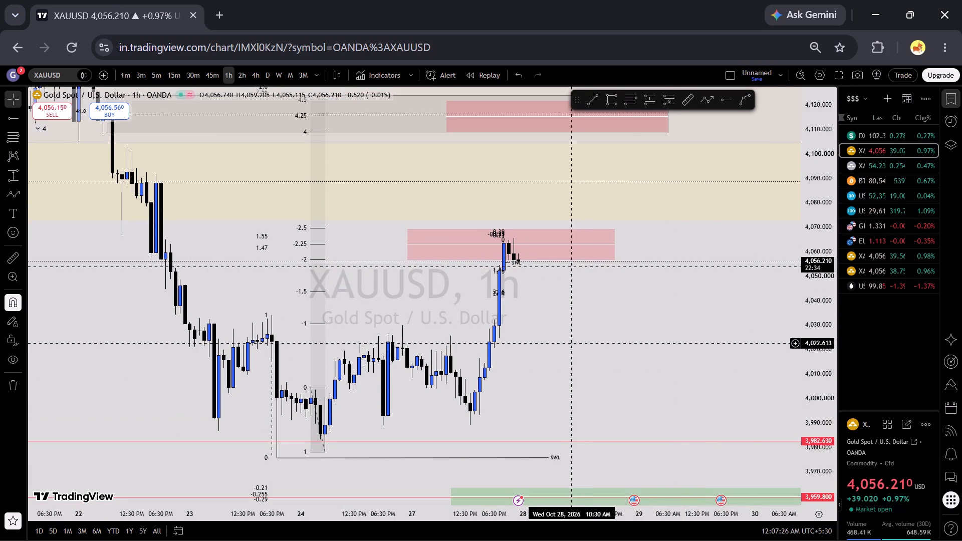
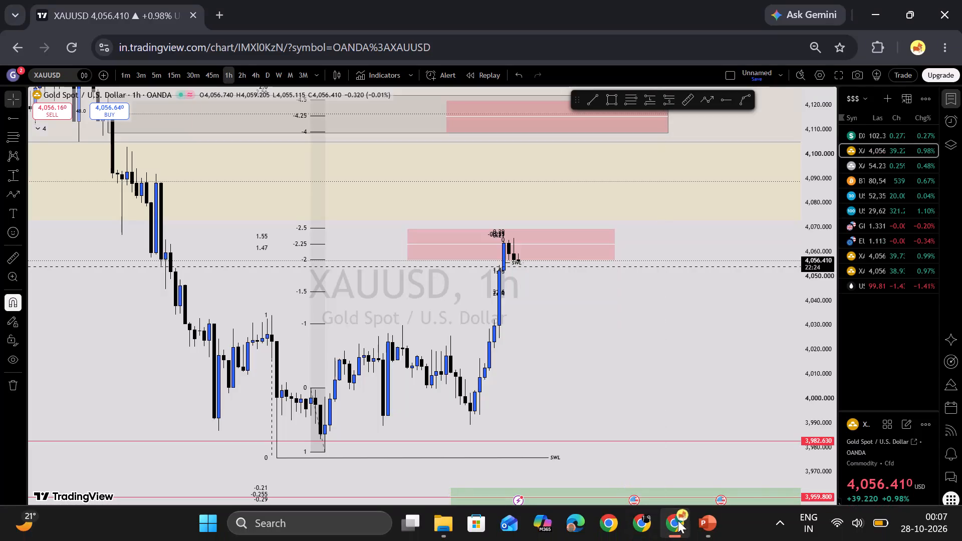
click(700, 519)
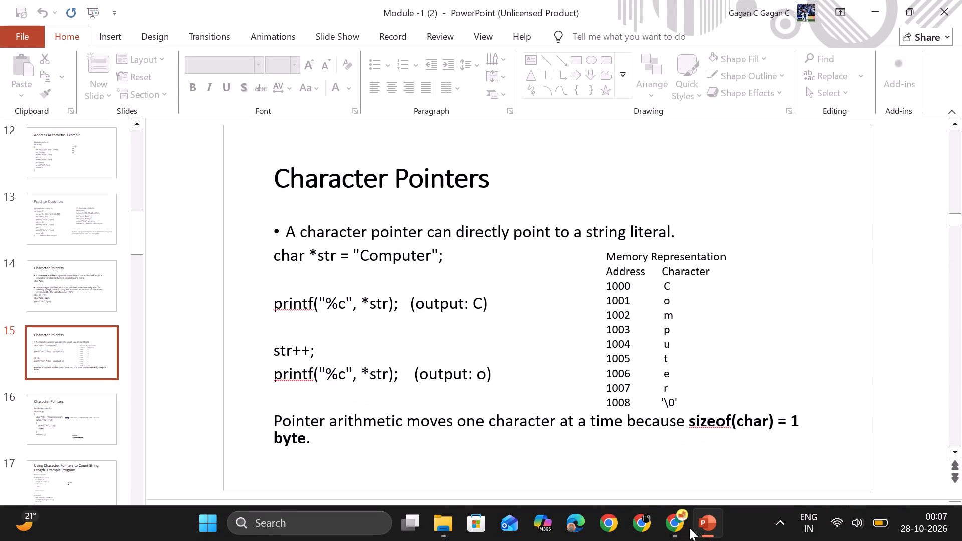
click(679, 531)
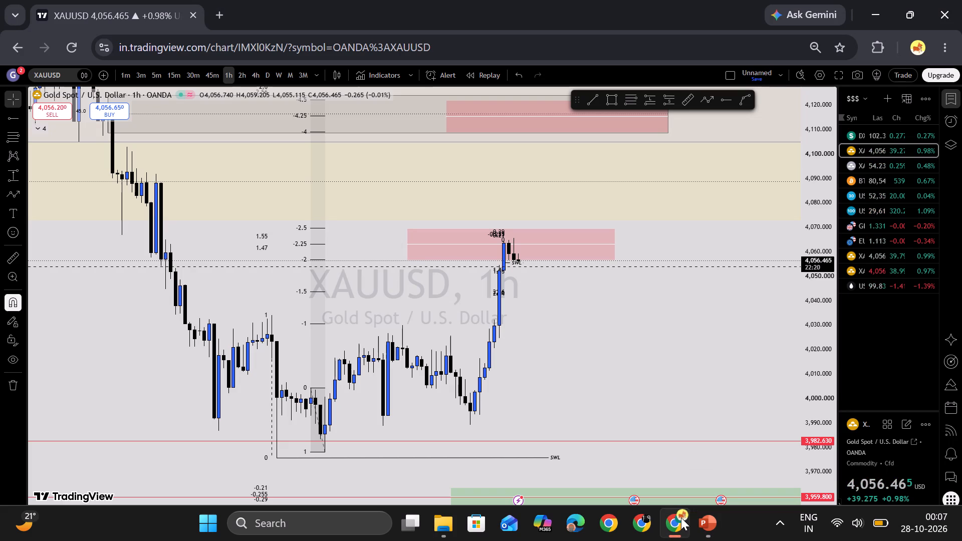
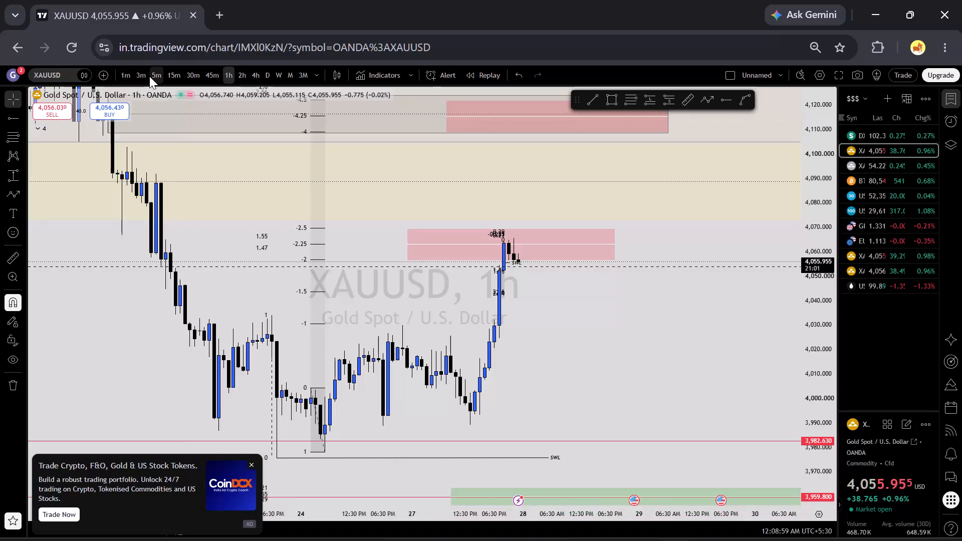
Examine XAUUSD on the 5-minute timeframe, focusing on recent price action inside the red selling zone around 4,056–4,069.
click(149, 76)
right_click(648, 393)
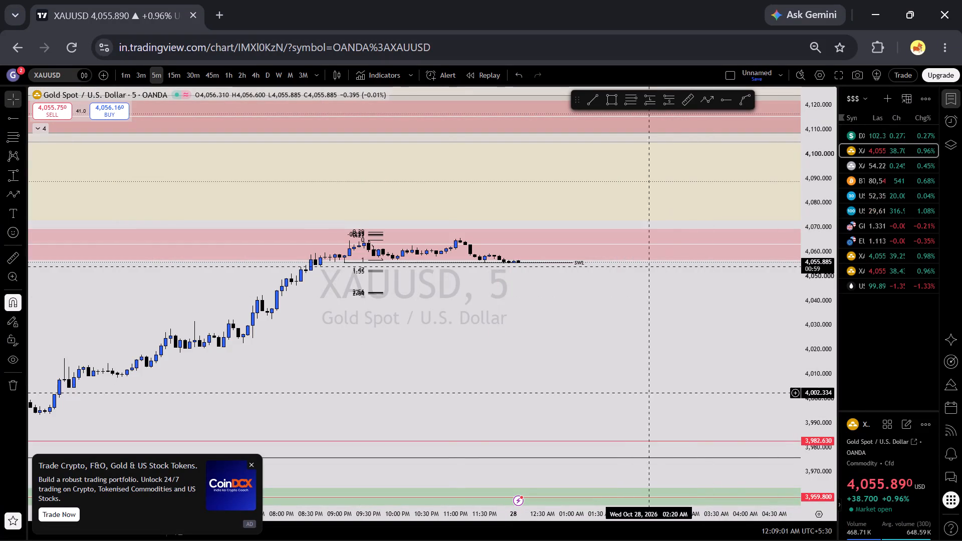
click(689, 272)
click(747, 281)
scroll(803, 350, up, 4)
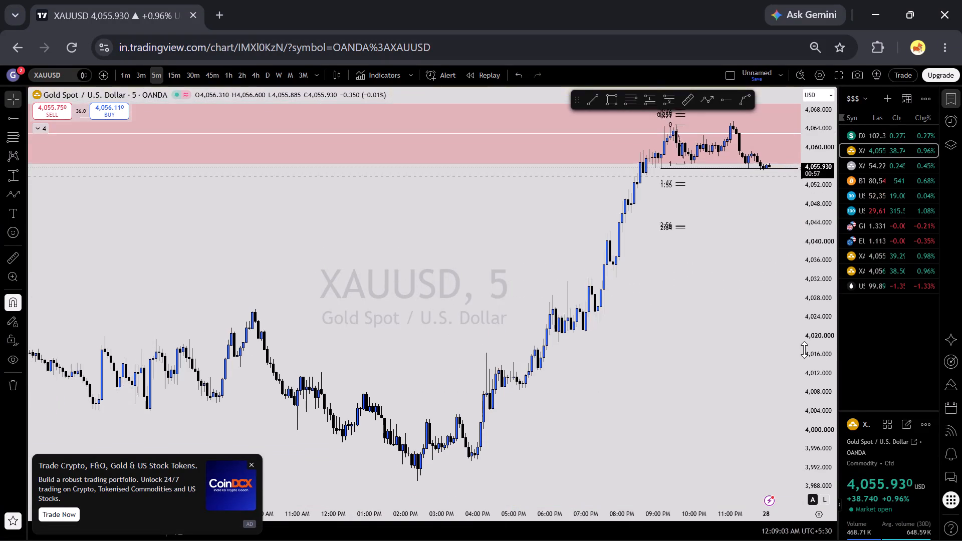
drag(772, 300, 687, 461)
scroll(798, 395, up, 8)
scroll(827, 426, up, 6)
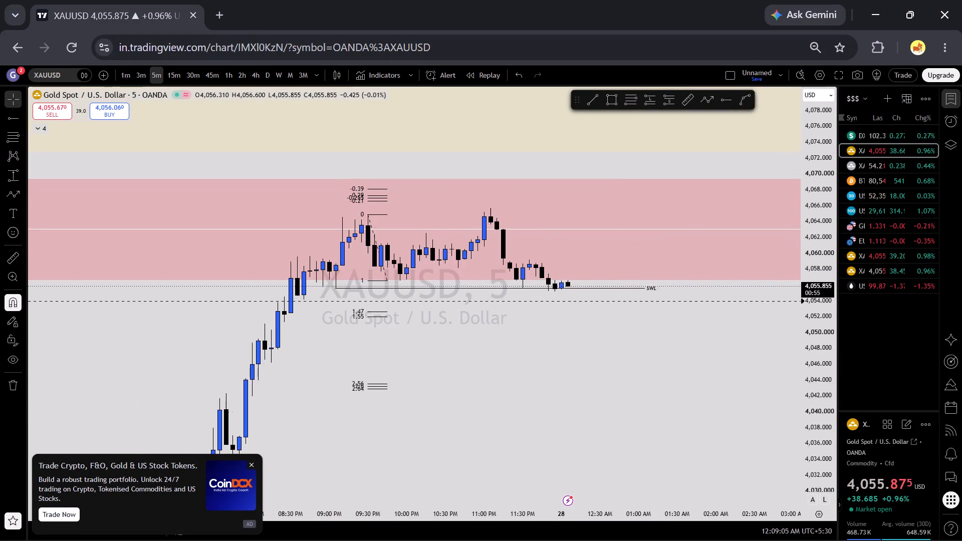
scroll(626, 378, down, 5)
drag(690, 357, 510, 378)
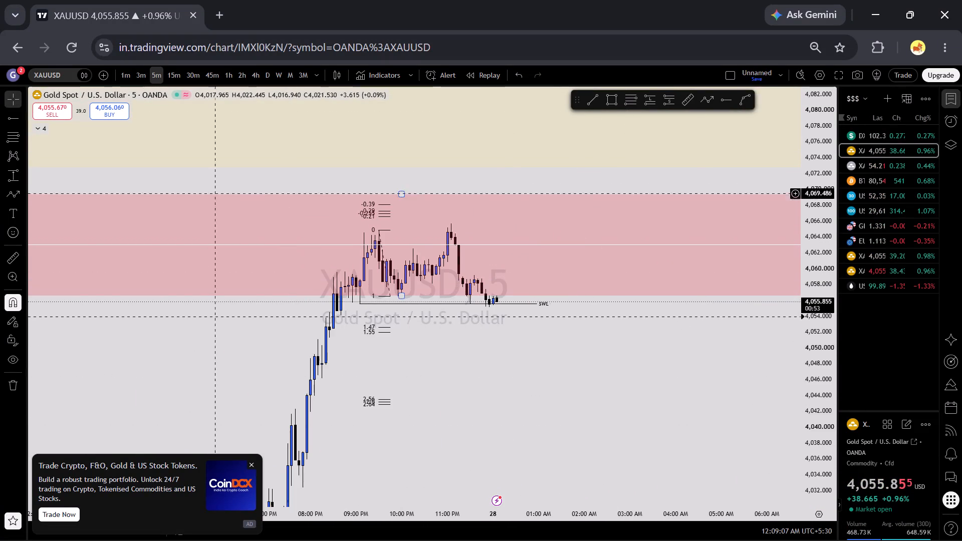
On the 15-minute timeframe, draw a Selling OB rectangle from the 11:00 PM candle, spanning about 4,060.8 to 4,065.7.
click(171, 78)
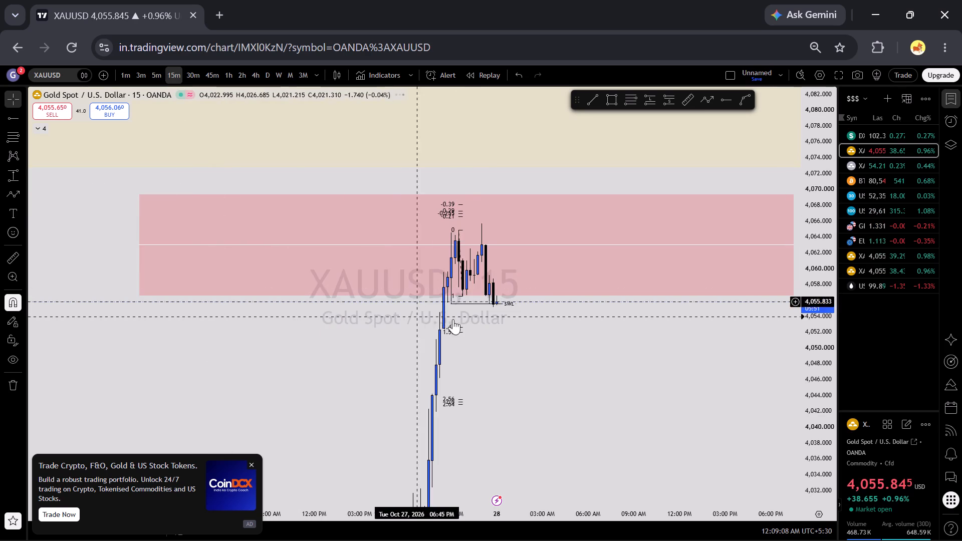
scroll(476, 334, up, 2)
click(610, 107)
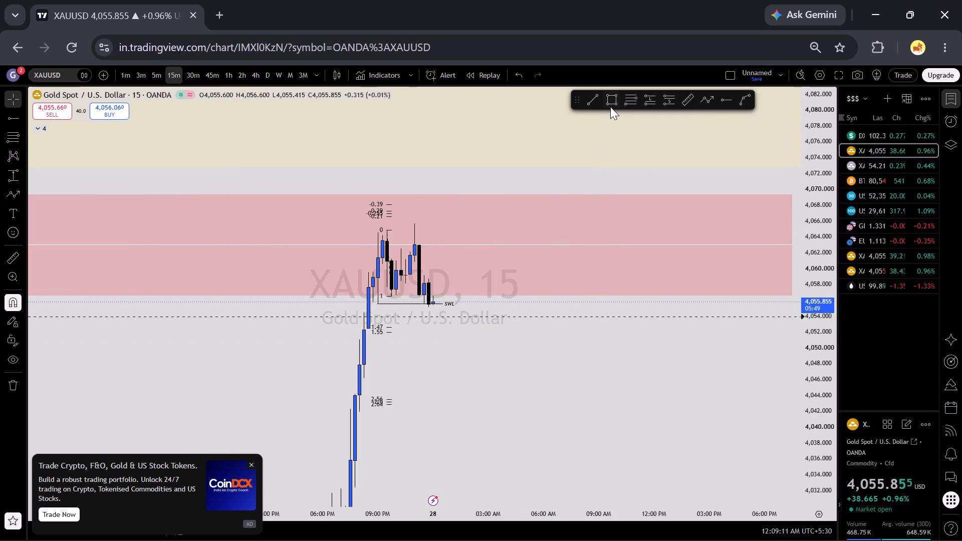
click(616, 132)
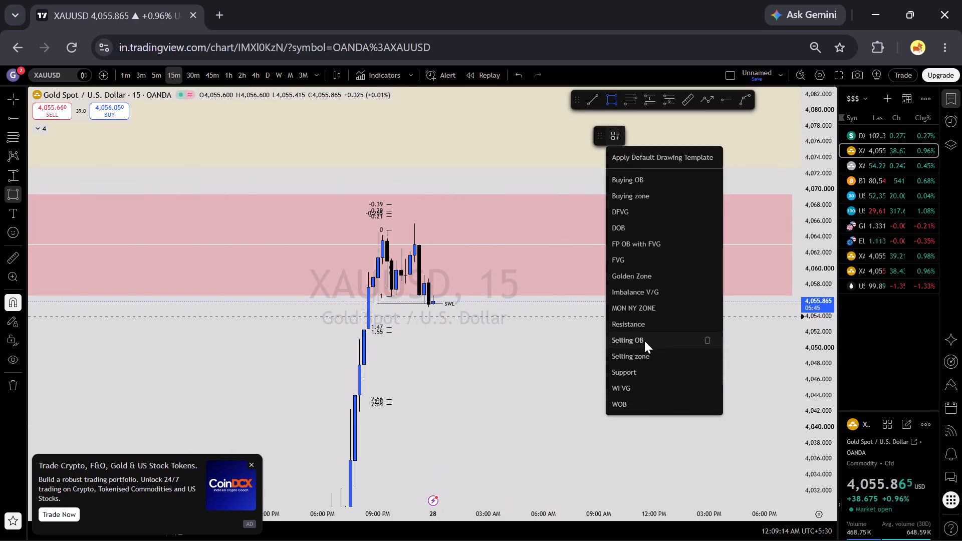
click(644, 341)
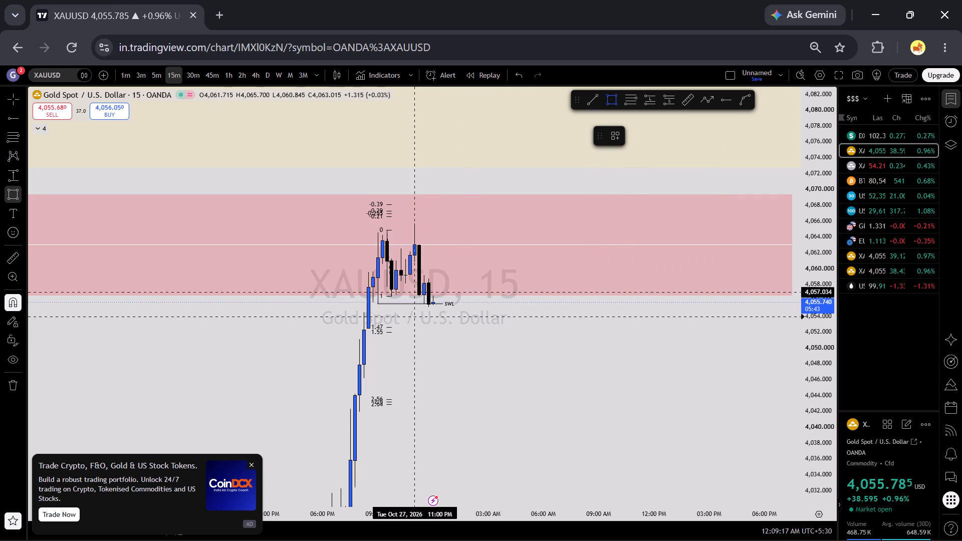
click(415, 279)
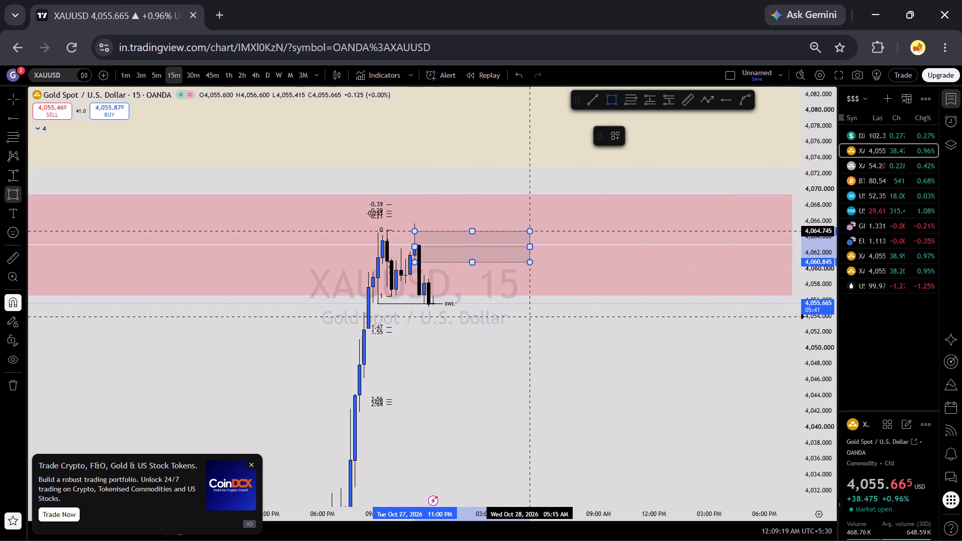
click(531, 223)
drag(598, 392, 603, 390)
Draw a dashed curve from about 4,055.6 up to about 4,063.6 inside the new selling order block.
scroll(832, 386, down, 9)
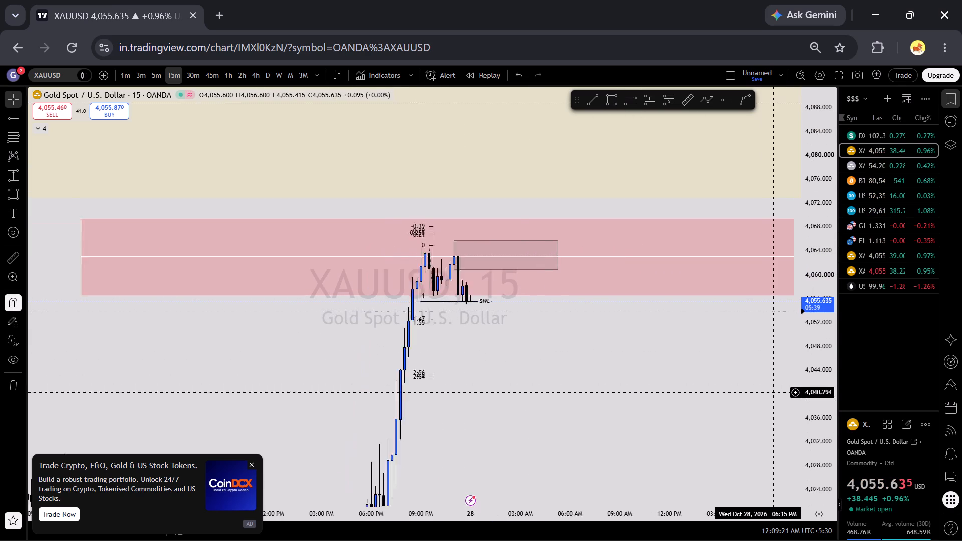
drag(652, 403, 470, 400)
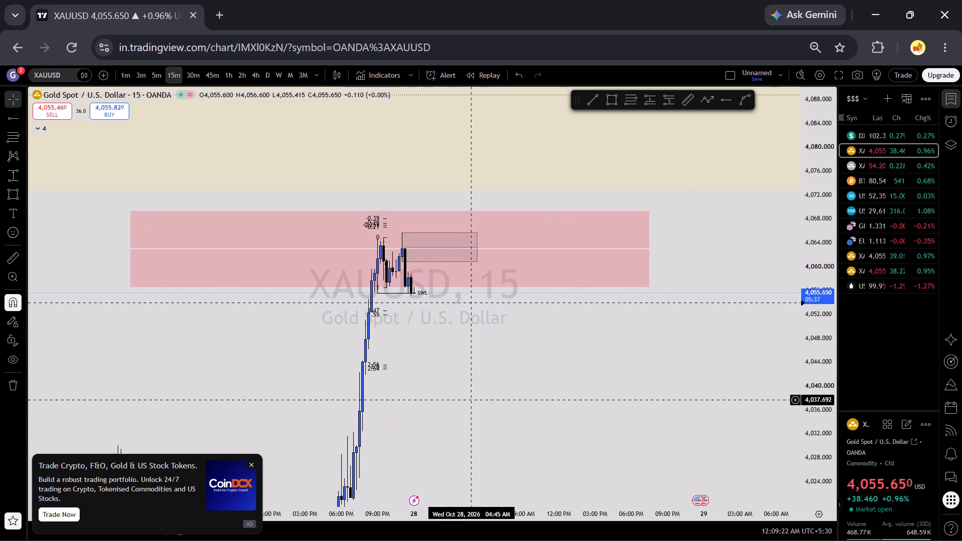
click(738, 99)
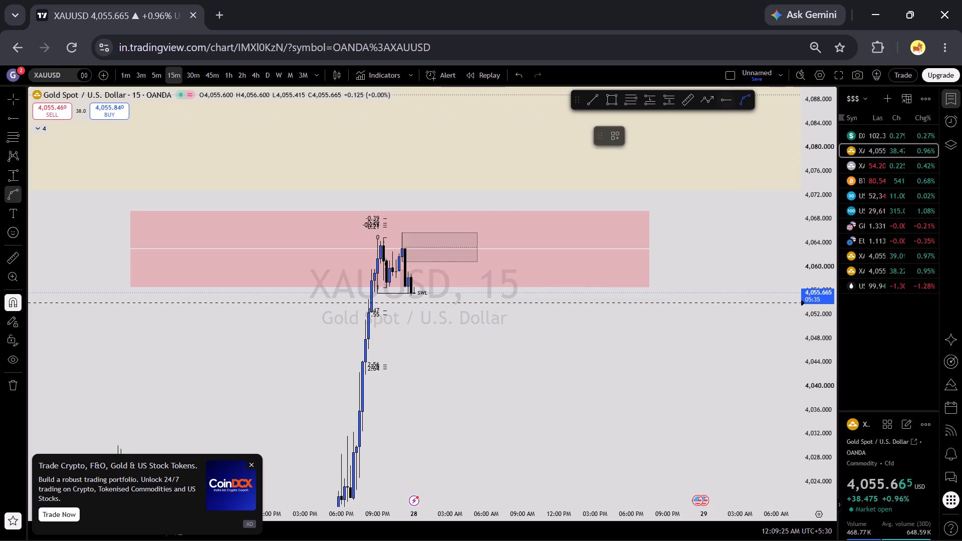
click(450, 293)
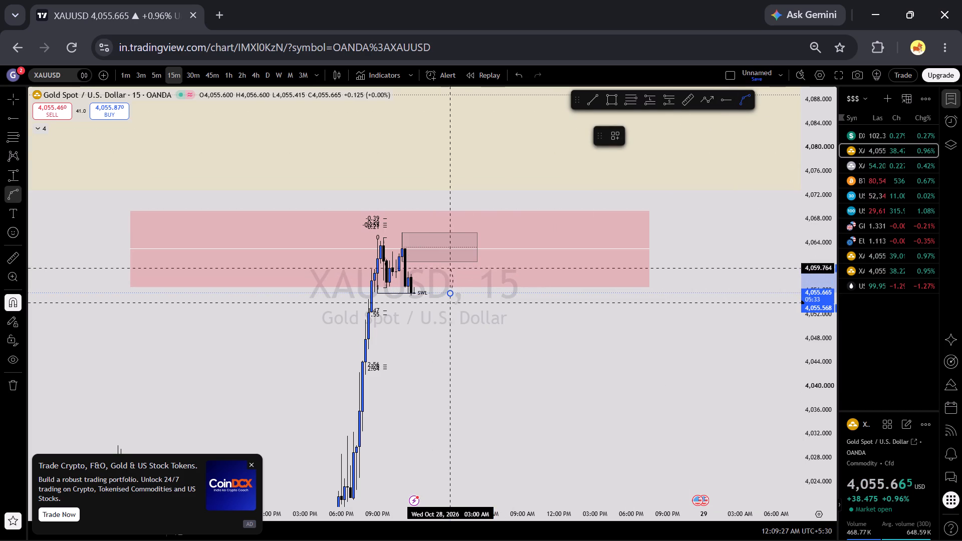
click(462, 245)
Reshape the dashed curve into a projected path that peaks inside the selling order block and falls to about 4,040.
drag(461, 269, 461, 269)
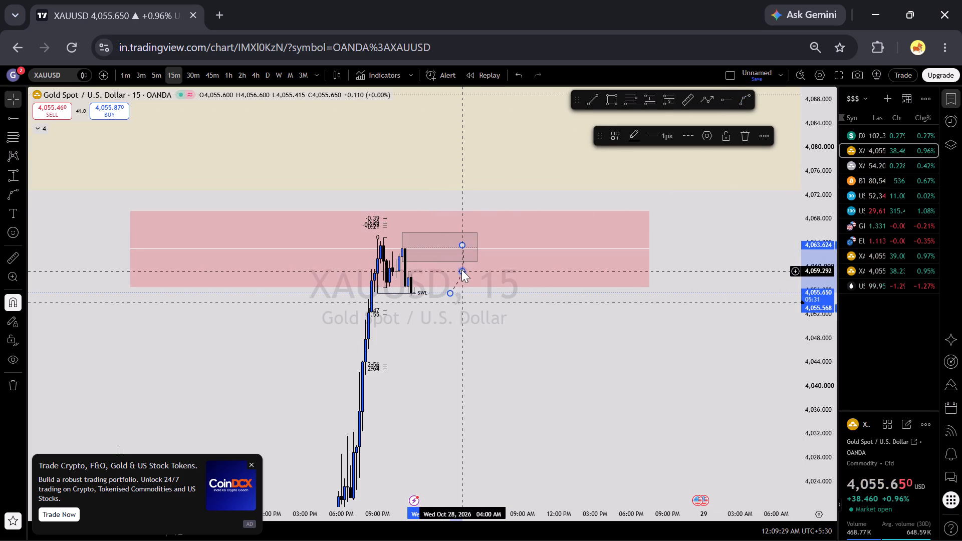
drag(461, 269, 451, 257)
drag(464, 243, 520, 367)
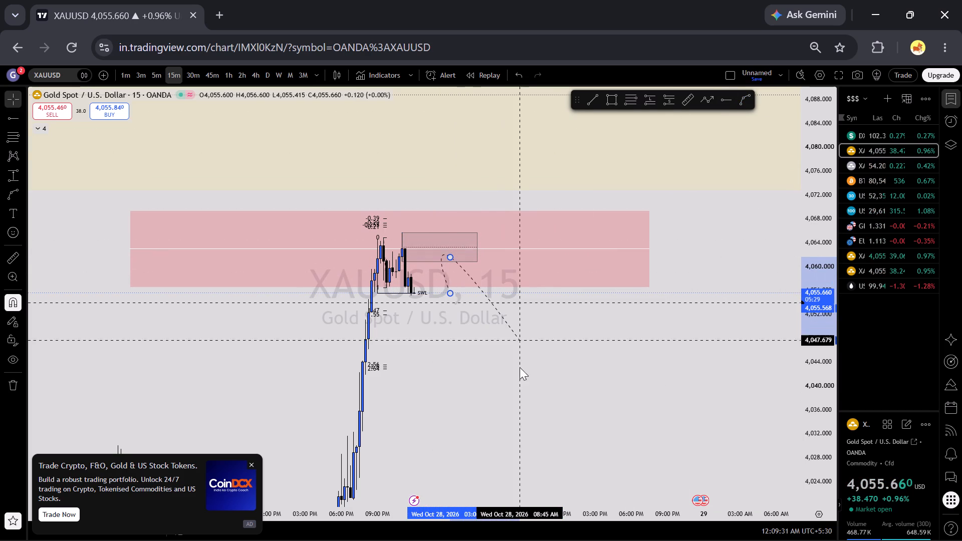
drag(520, 367, 517, 381)
drag(447, 257, 492, 248)
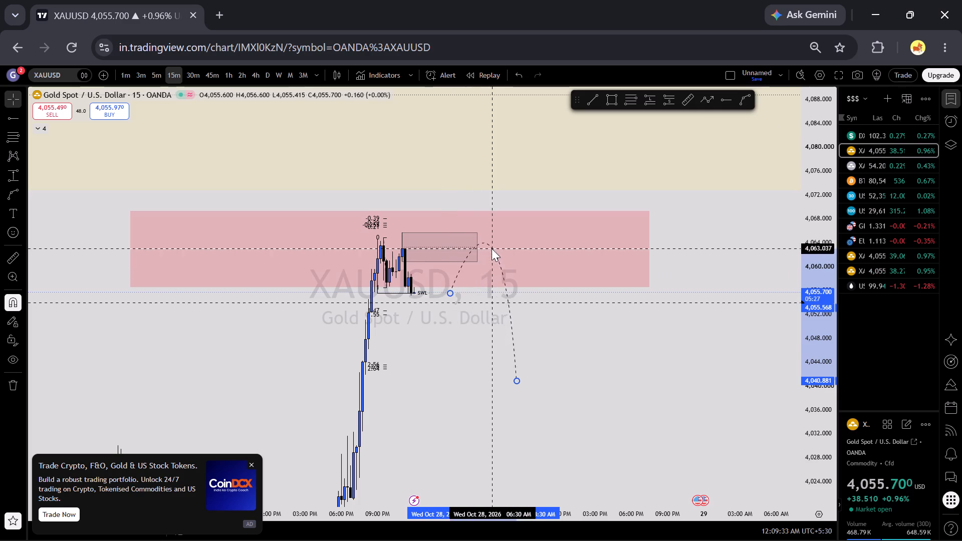
drag(492, 248, 478, 250)
drag(448, 294, 460, 293)
drag(519, 381, 499, 386)
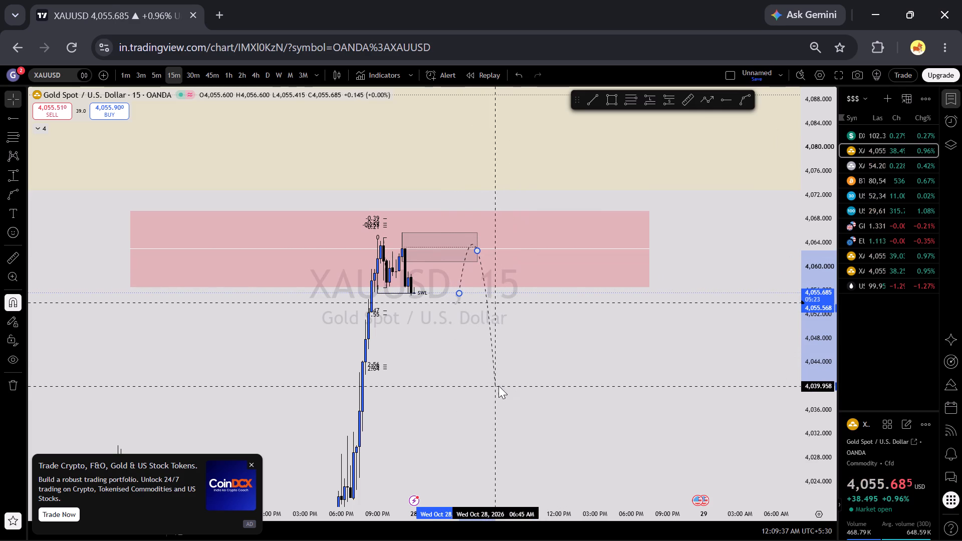
drag(499, 386, 502, 383)
click(469, 347)
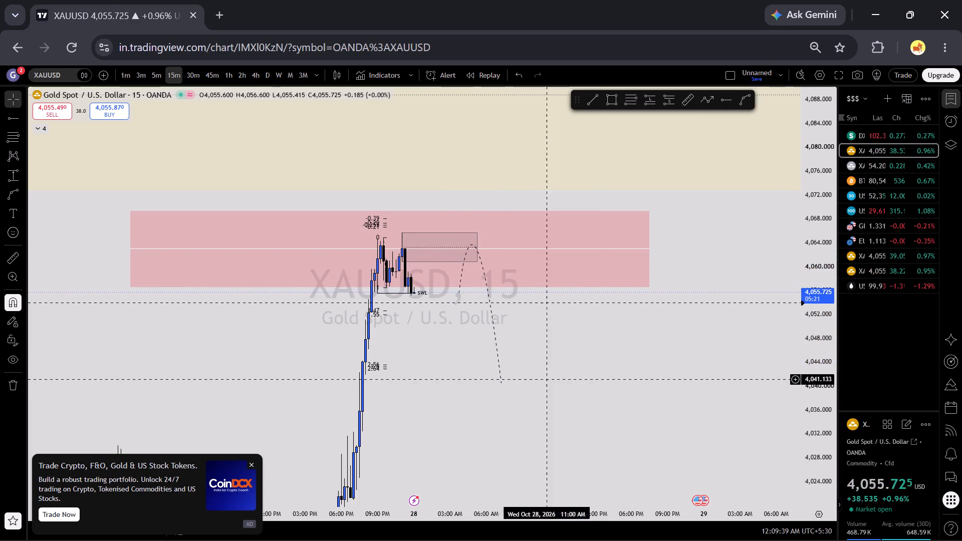
Close the advertisement covering the lower part of the chart.
scroll(811, 379, down, 6)
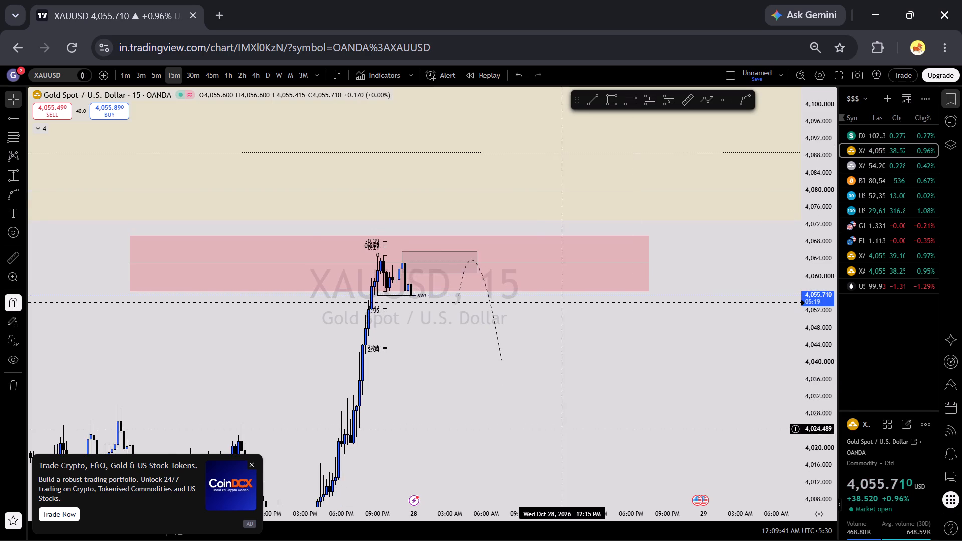
scroll(551, 427, down, 5)
drag(574, 414, 702, 411)
scroll(704, 412, up, 5)
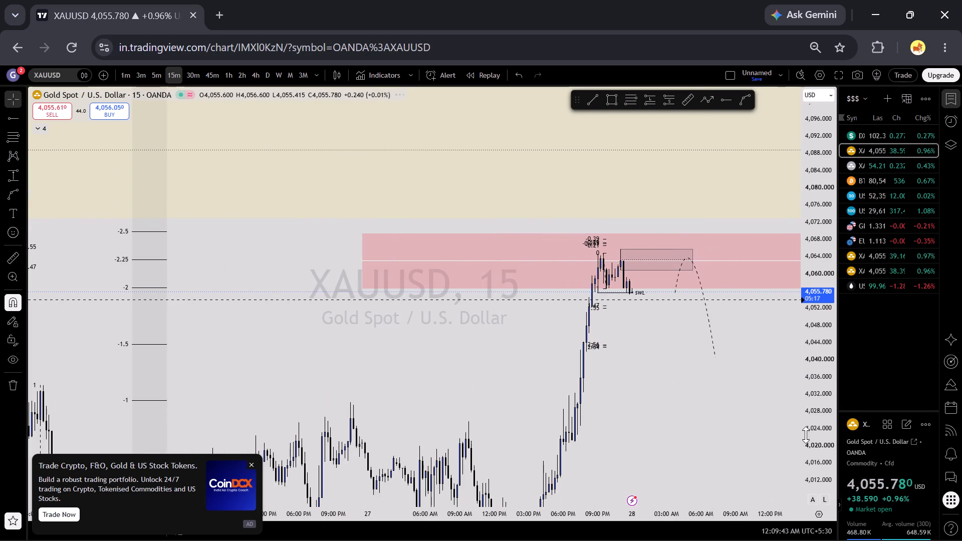
click(248, 456)
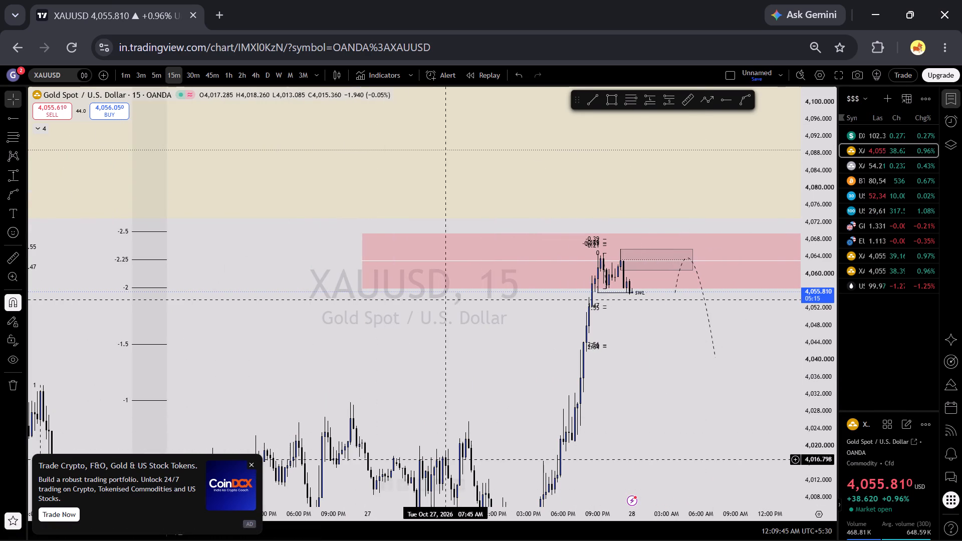
click(249, 463)
Examine the 15-minute XAUUSD chart, comparing the new order block and projected path with the wider zones and swing lows.
scroll(840, 417, up, 2)
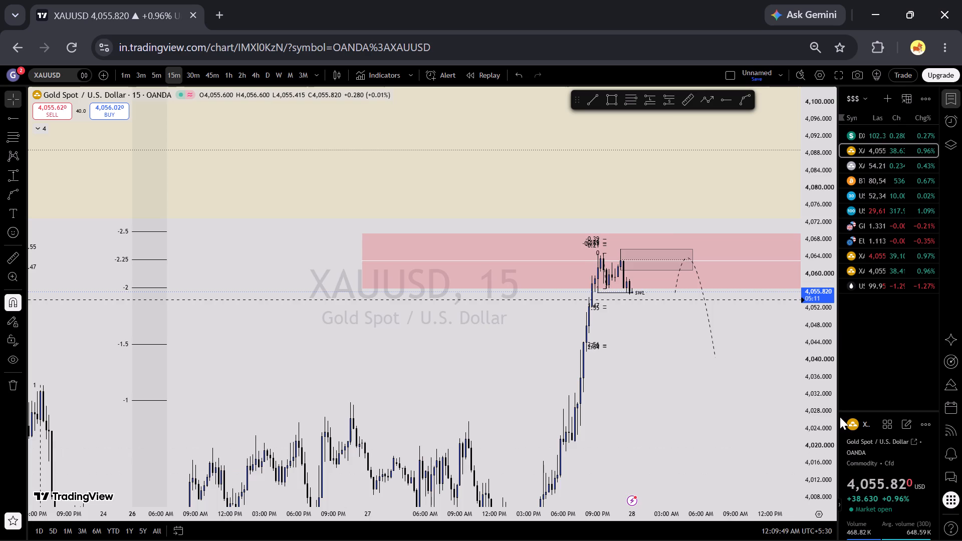
scroll(840, 417, up, 1)
scroll(671, 442, up, 3)
scroll(792, 436, down, 8)
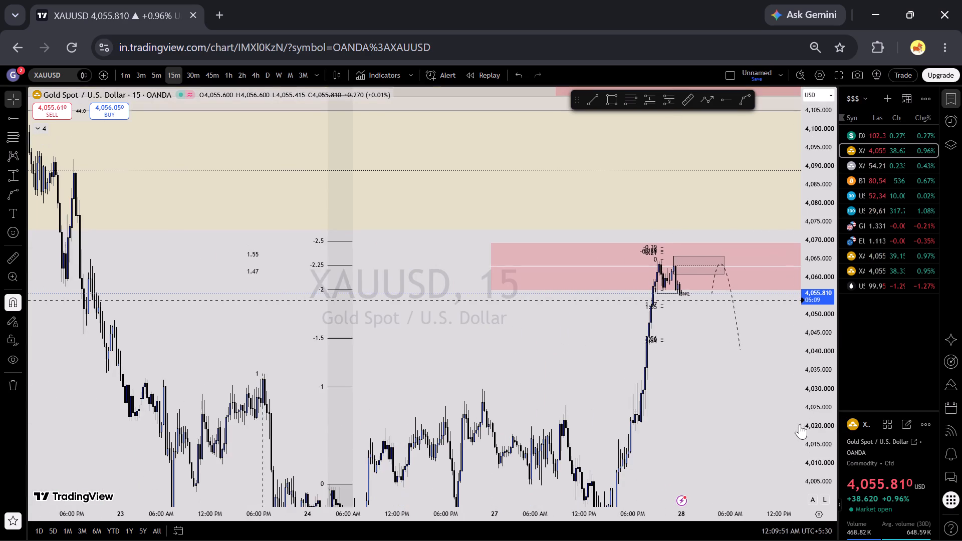
scroll(799, 425, down, 8)
drag(766, 420, 631, 425)
scroll(813, 388, down, 9)
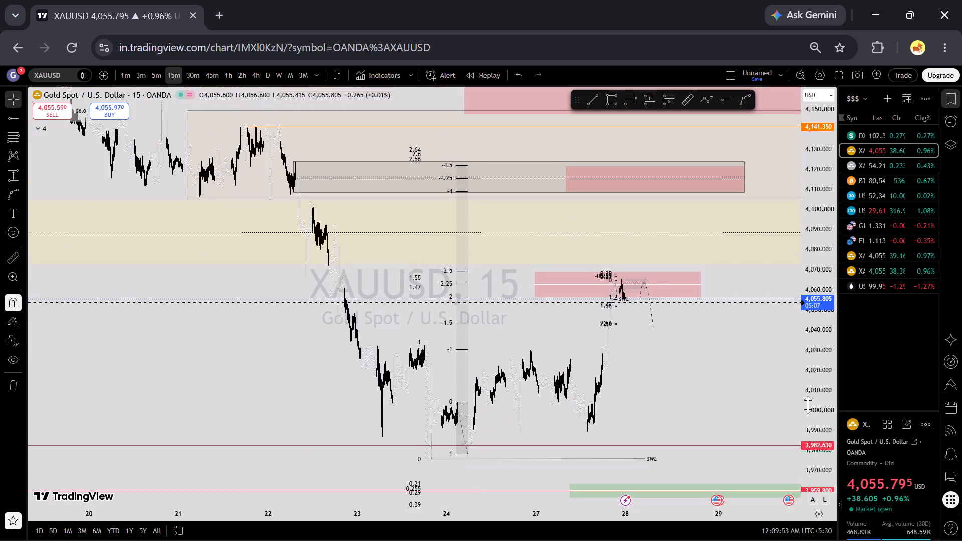
scroll(808, 405, down, 12)
scroll(776, 396, up, 6)
scroll(815, 419, up, 5)
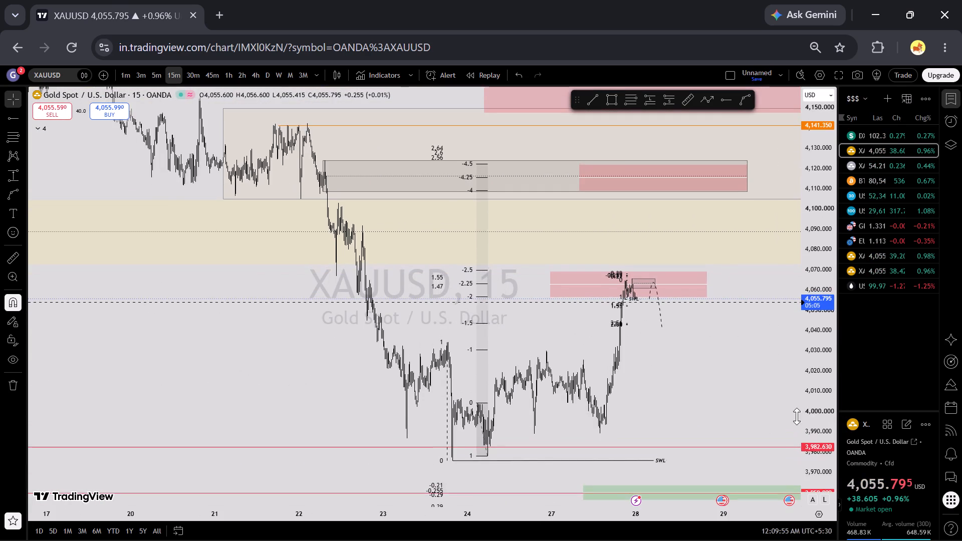
scroll(730, 416, up, 6)
scroll(809, 423, up, 2)
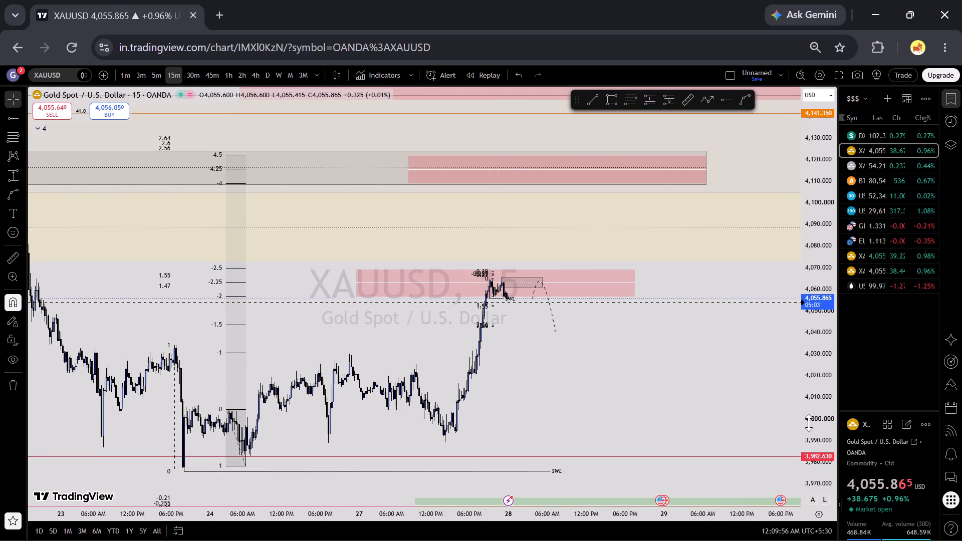
scroll(809, 423, up, 3)
scroll(812, 418, down, 20)
scroll(812, 418, down, 1)
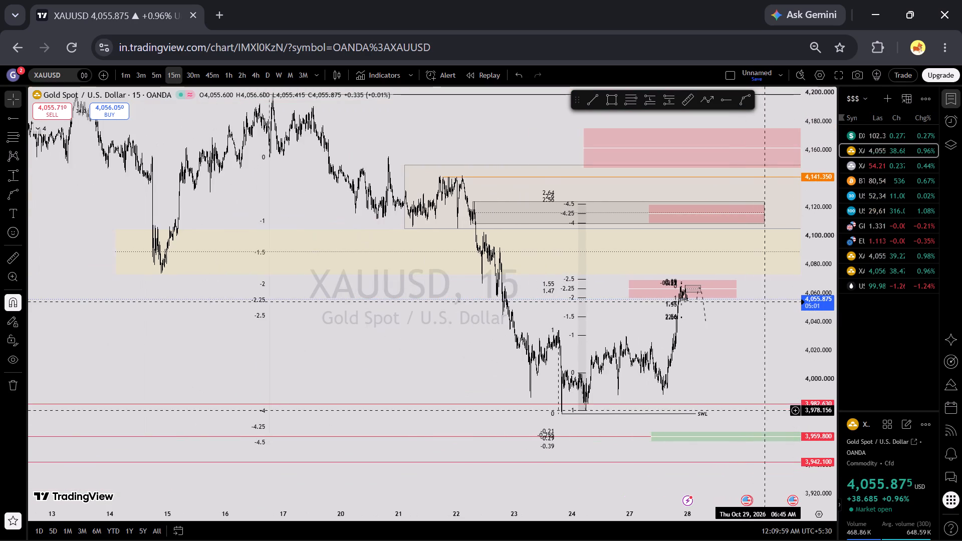
scroll(808, 411, up, 6)
scroll(669, 432, up, 13)
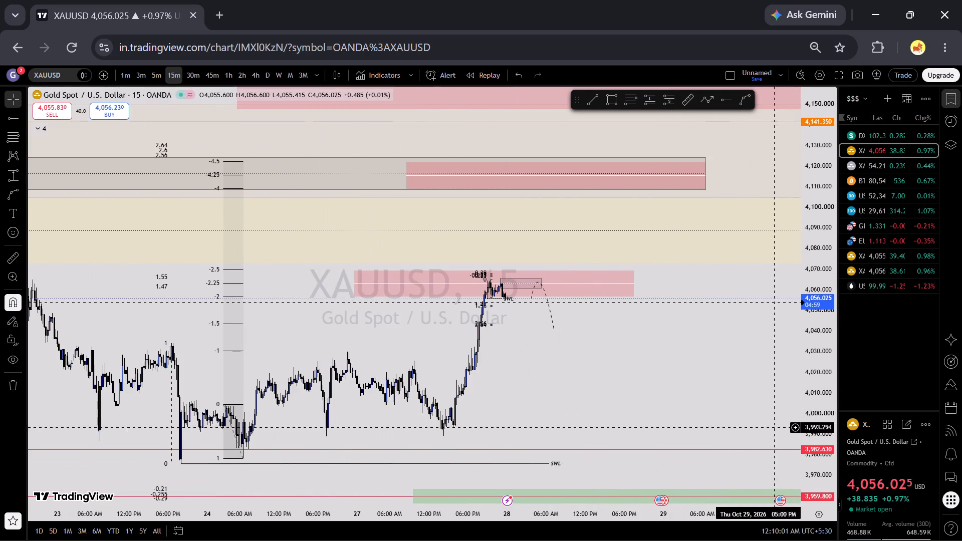
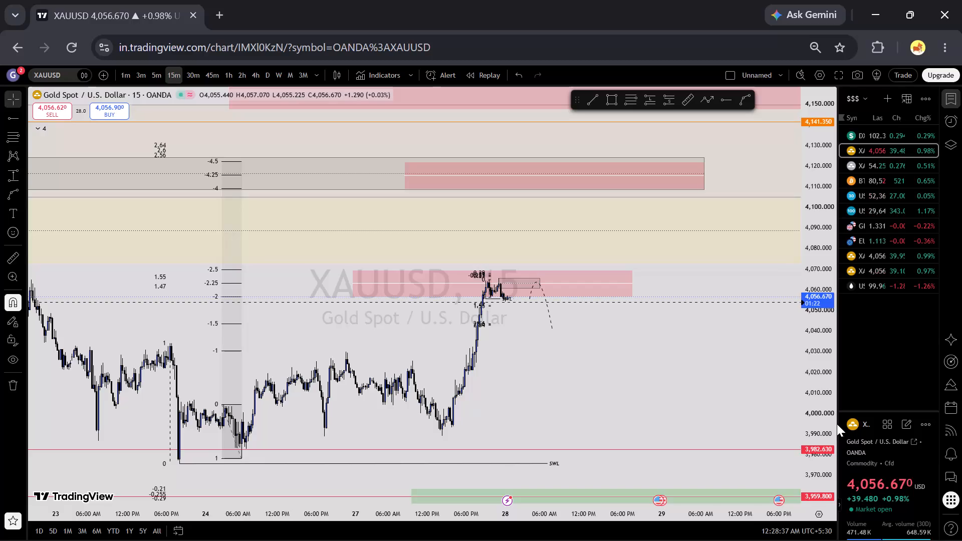
Examine the XAUUSD order block and projected path against the surrounding supply zones and the latest 15-minute candles.
scroll(835, 428, down, 5)
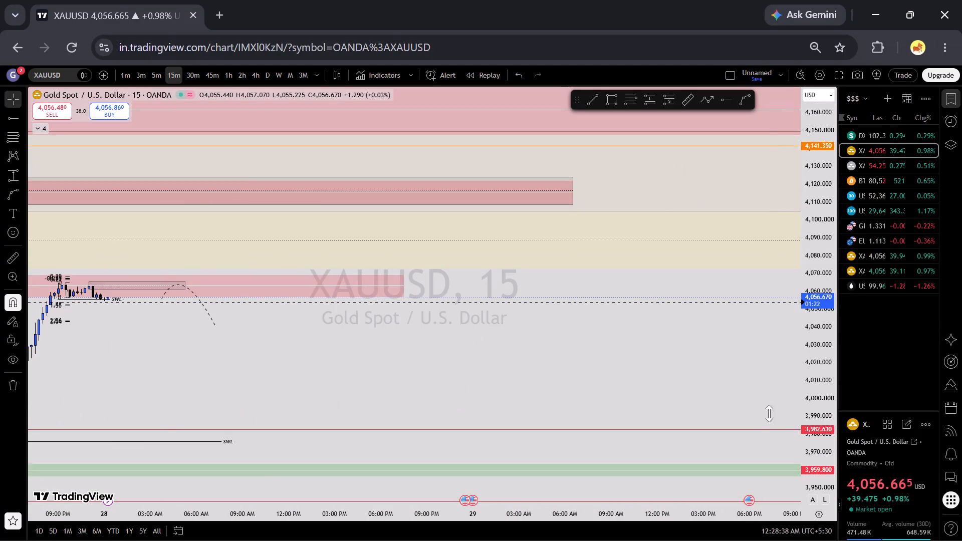
scroll(769, 413, down, 3)
scroll(810, 389, up, 20)
scroll(810, 389, up, 16)
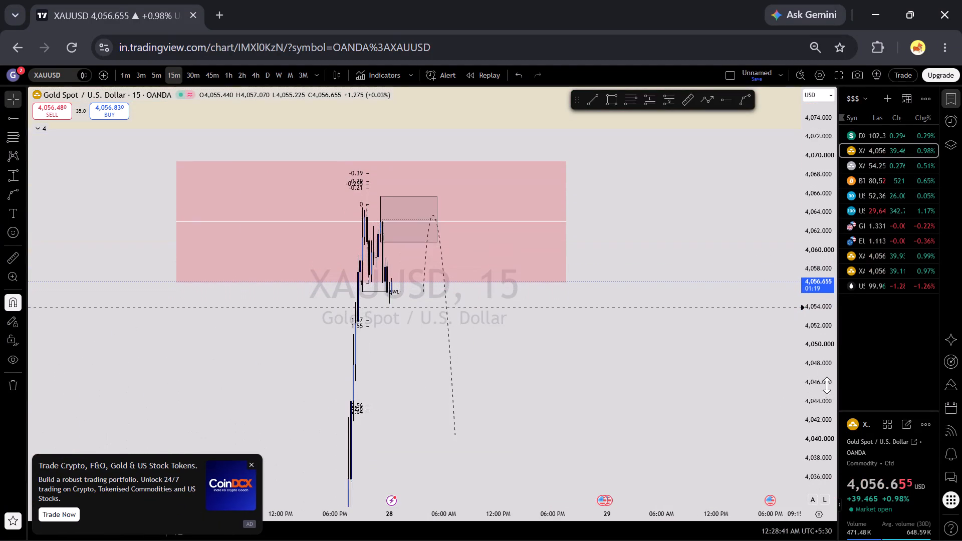
scroll(827, 385, up, 4)
scroll(568, 409, up, 5)
drag(379, 411, 630, 381)
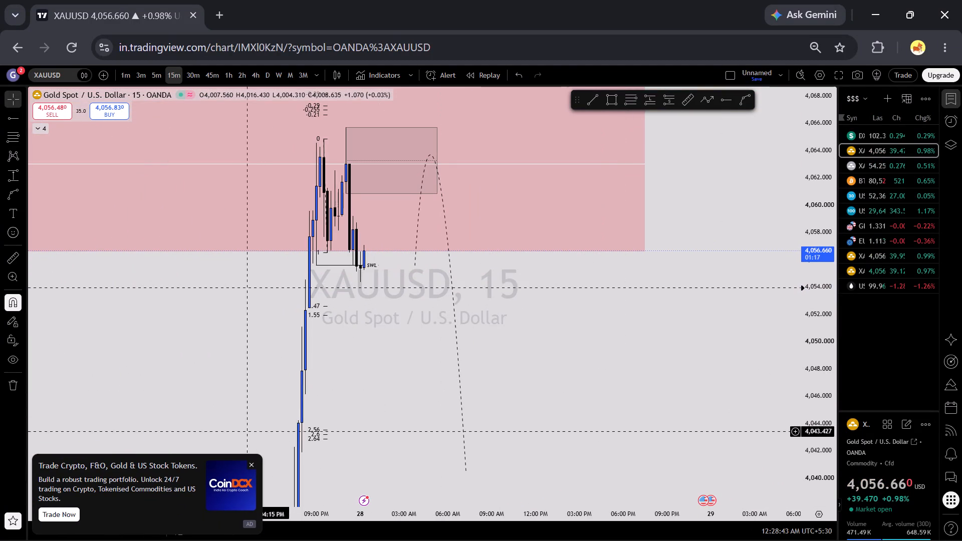
Close the advertisement covering the lower part of the chart.
click(254, 464)
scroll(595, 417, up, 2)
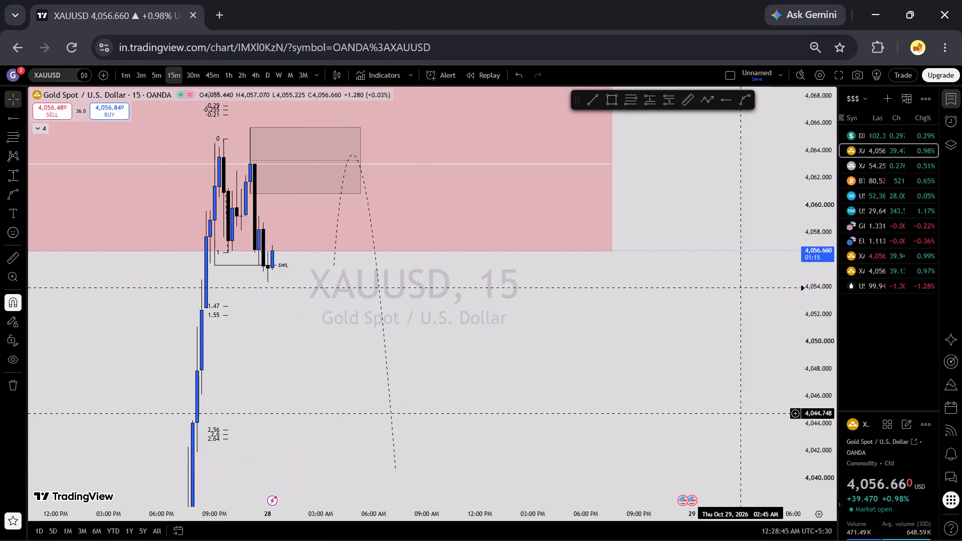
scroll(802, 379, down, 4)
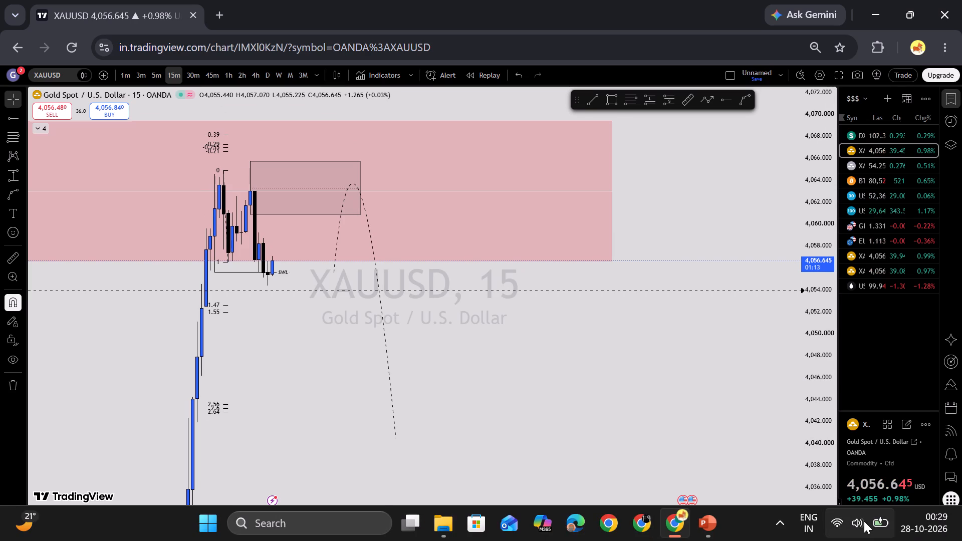
Switch to the Windows Settings app from the system's quick settings.
click(864, 521)
click(631, 431)
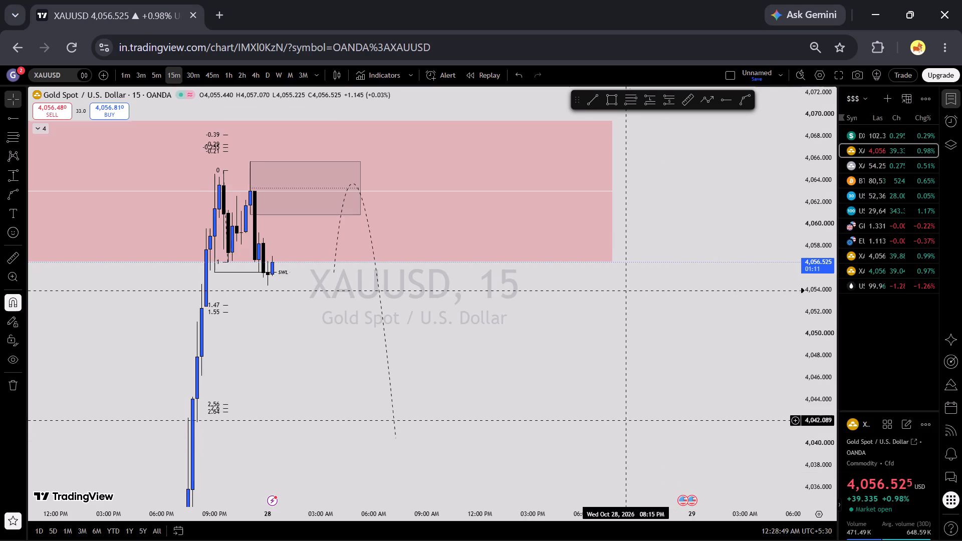
click(856, 532)
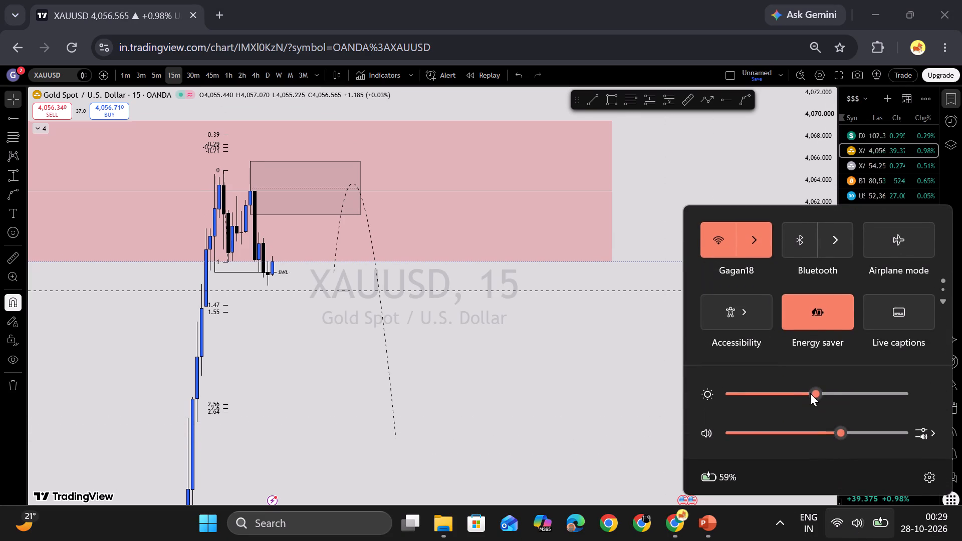
click(925, 467)
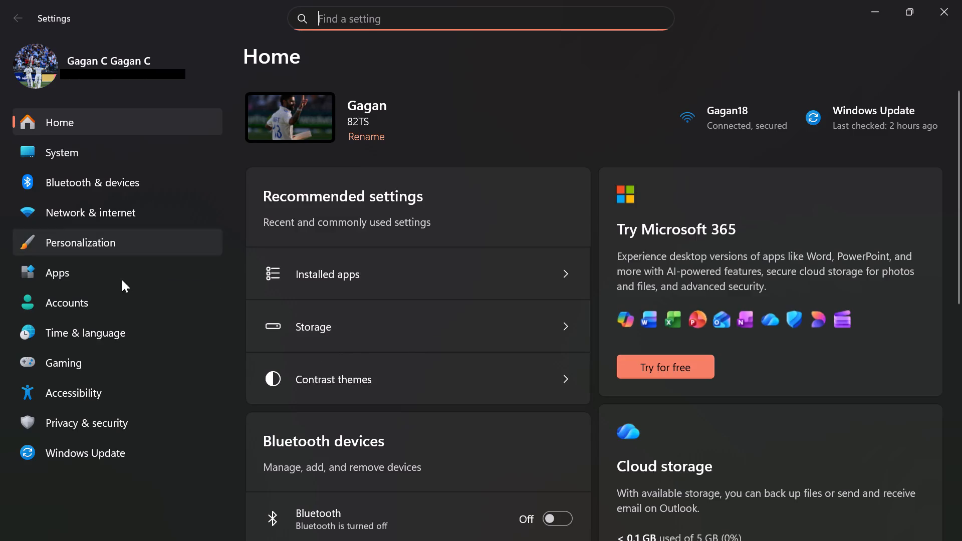
Search the system settings for "display timings", shorten the query to "display", and open the Display settings.
text(display timings)
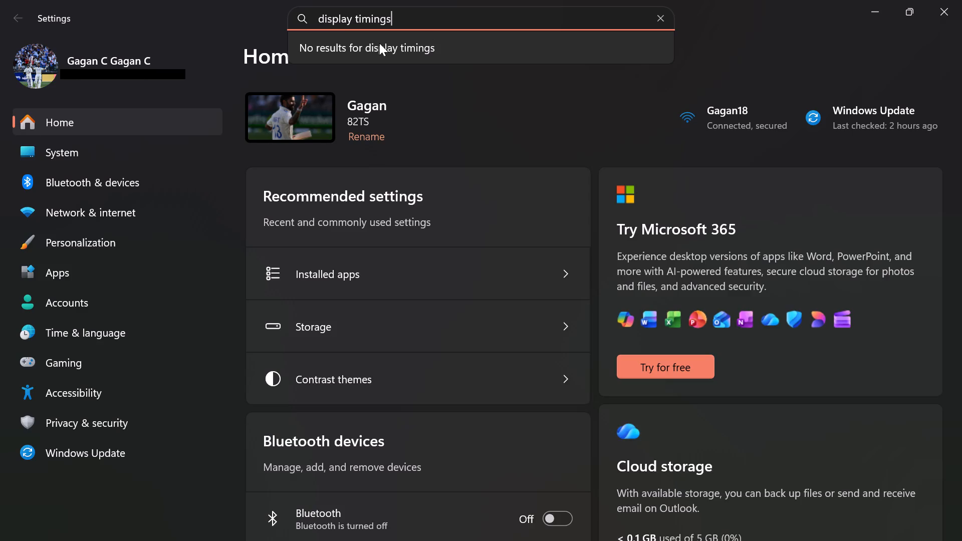
key(BackSpace)
key(BackSpace)
key(BackSpace)
key(BackSpace)
key(BackSpace)
key(BackSpace)
key(BackSpace)
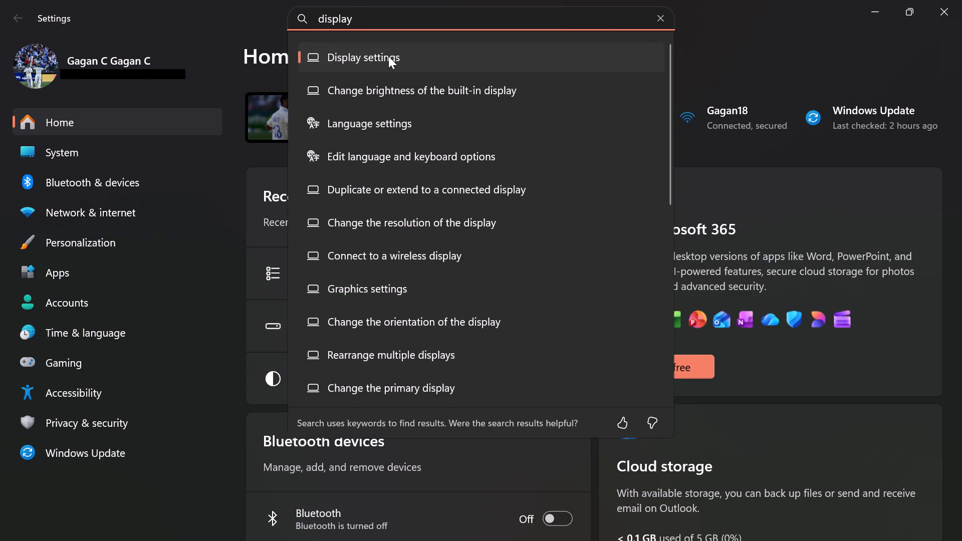
click(401, 56)
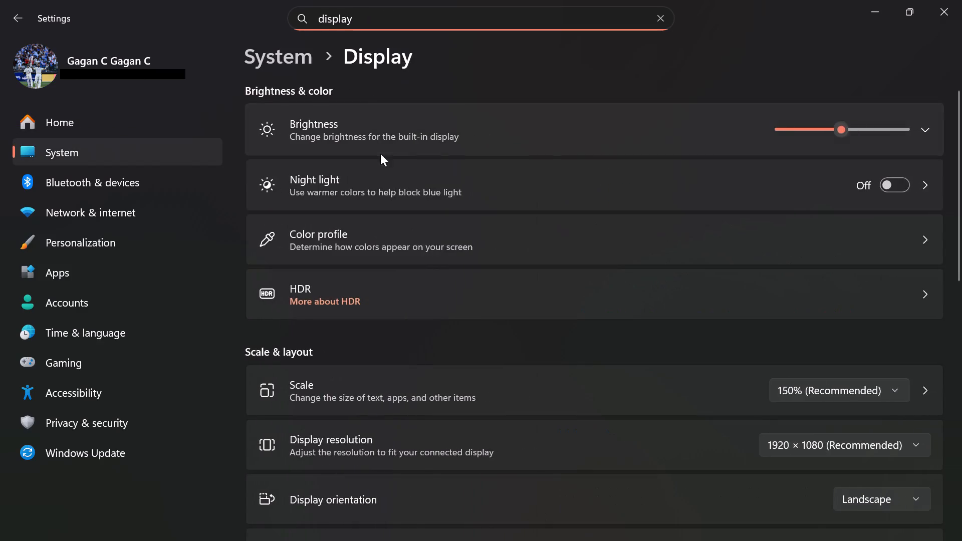
Look through the Display options and related settings, and open the Screen tint page.
scroll(545, 276, down, 2)
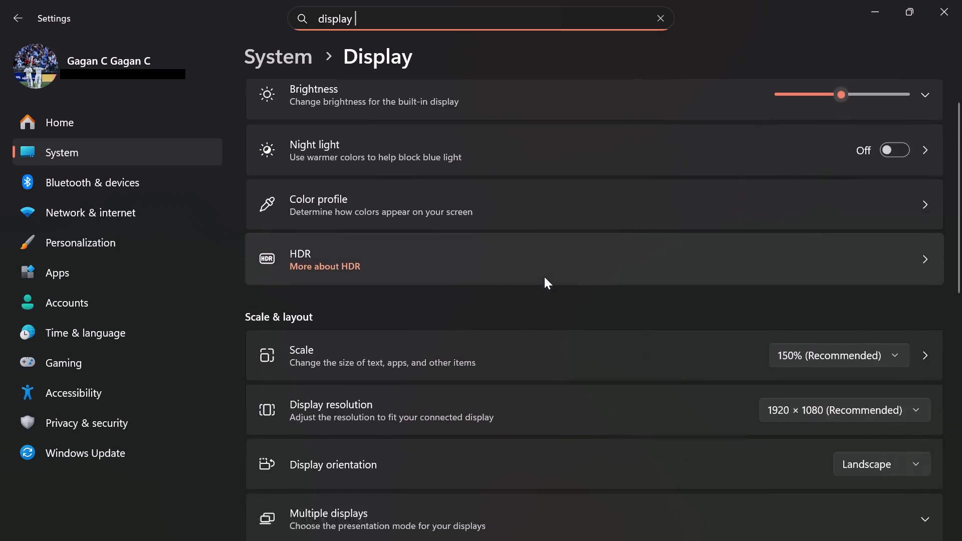
scroll(544, 277, down, 5)
scroll(544, 277, up, 4)
scroll(544, 277, down, 4)
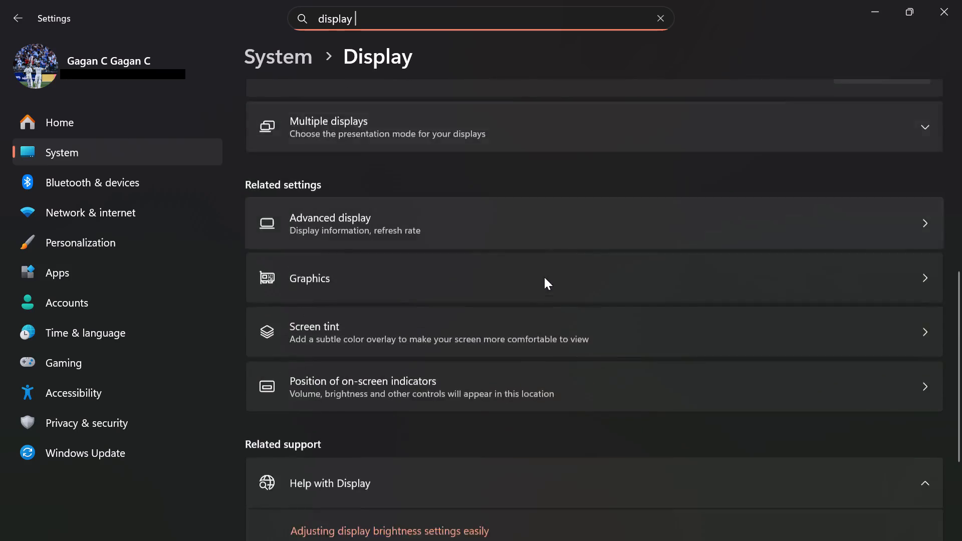
click(538, 278)
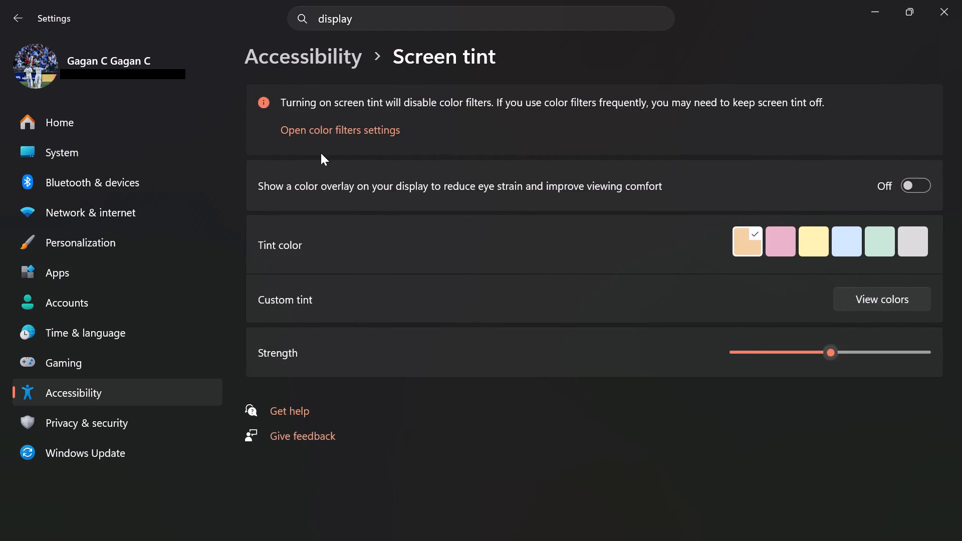
Look through the Accessibility categories from vision to interaction, and open the Eye control page.
click(341, 58)
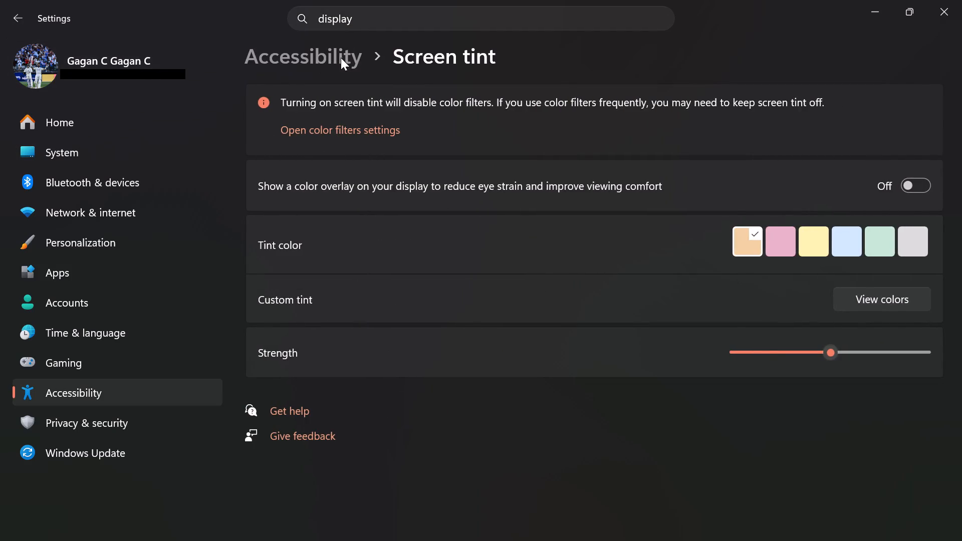
scroll(385, 221, up, 2)
scroll(385, 221, down, 1)
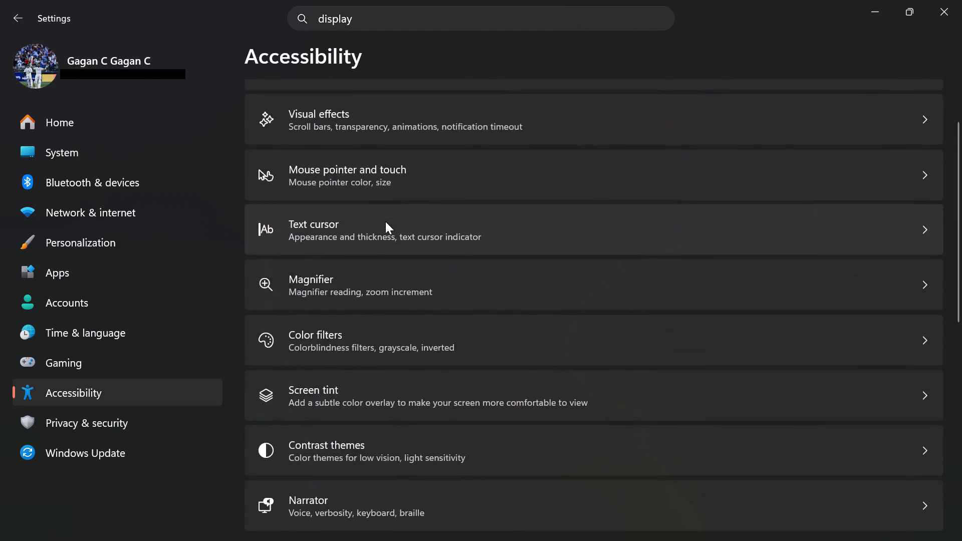
scroll(385, 221, down, 5)
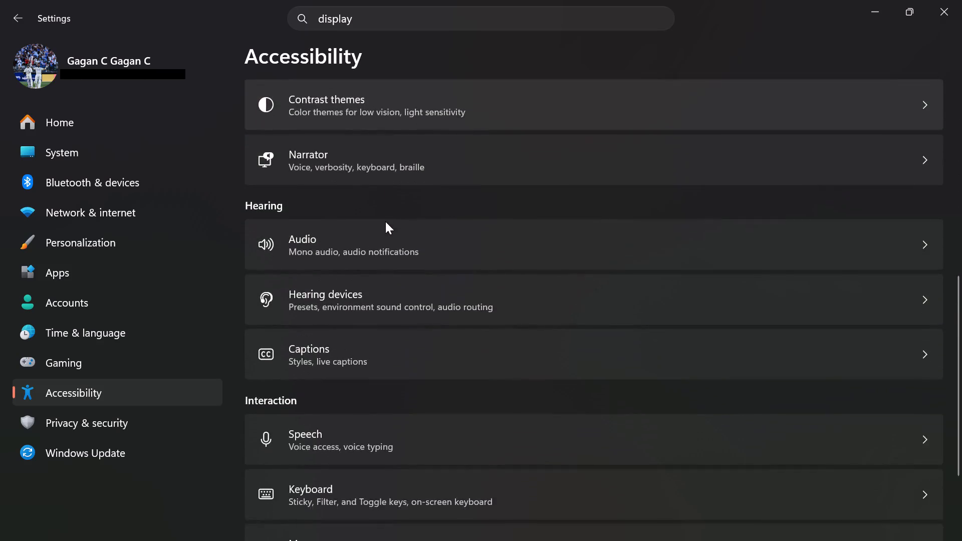
scroll(385, 221, down, 3)
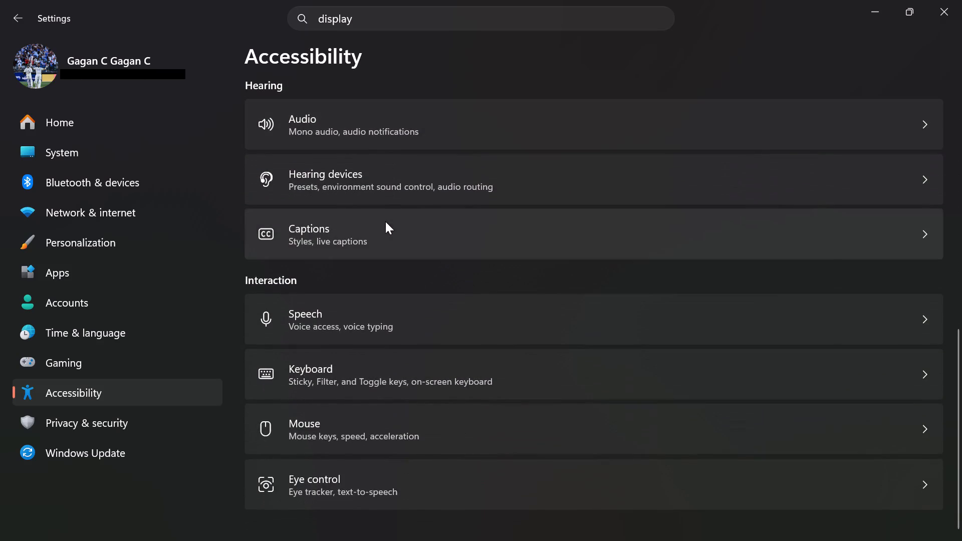
click(436, 469)
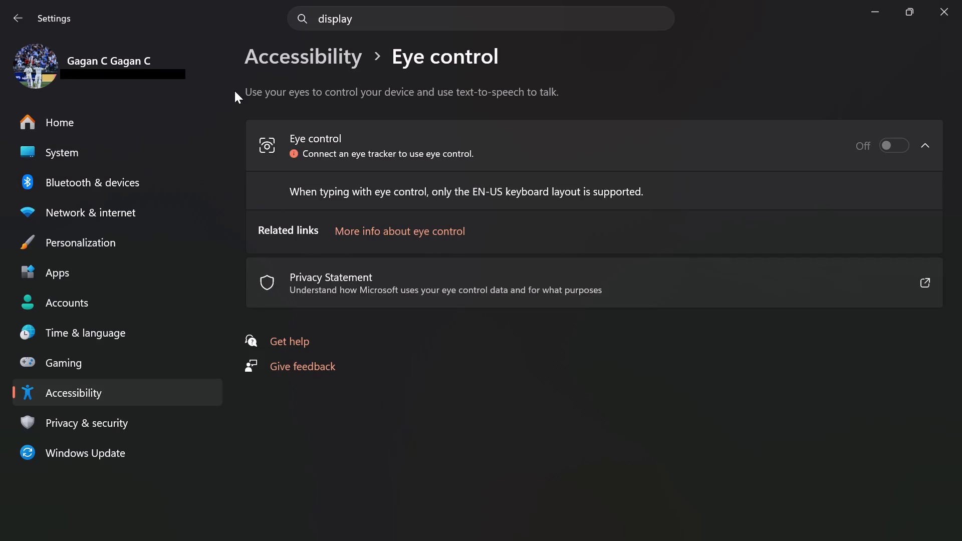
Search the Accessibility categories again, check the Mouse options, and return to the Accessibility overview.
click(299, 51)
scroll(353, 329, up, 1)
scroll(401, 304, up, 4)
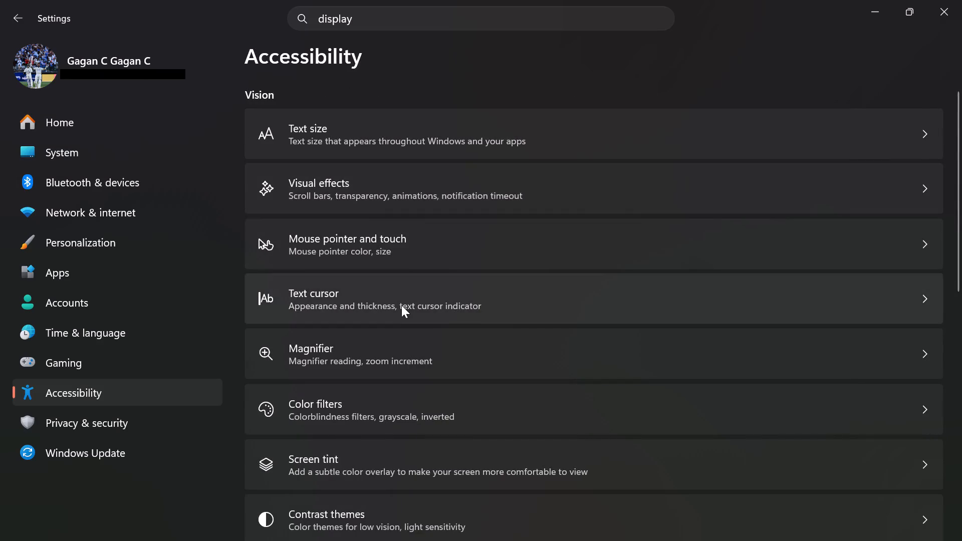
scroll(401, 306, up, 7)
scroll(401, 306, down, 7)
scroll(403, 308, up, 13)
scroll(425, 434, down, 4)
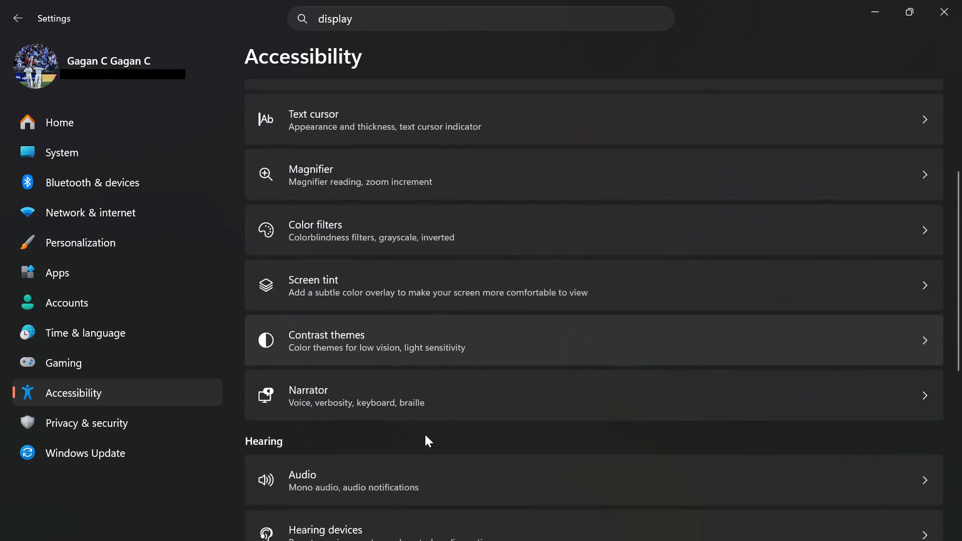
scroll(425, 434, down, 2)
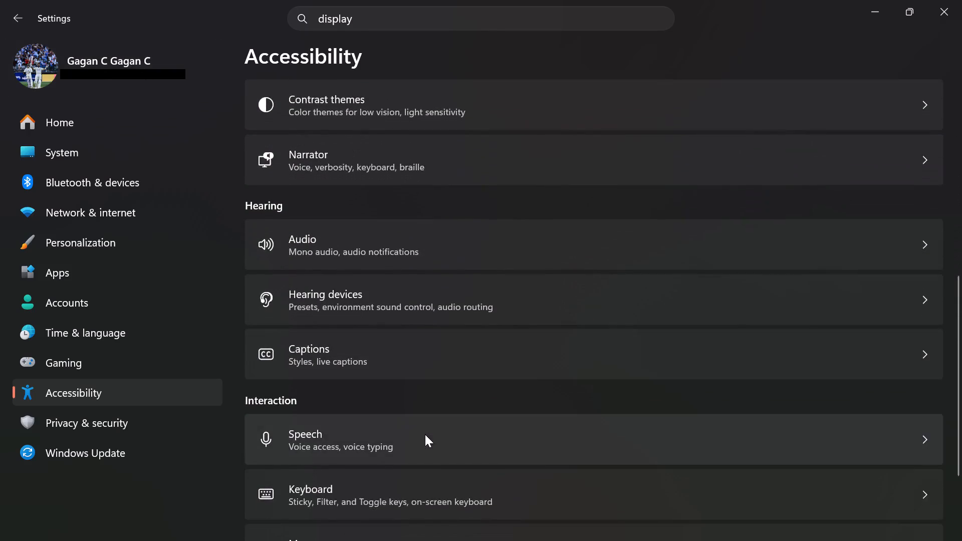
scroll(425, 434, down, 3)
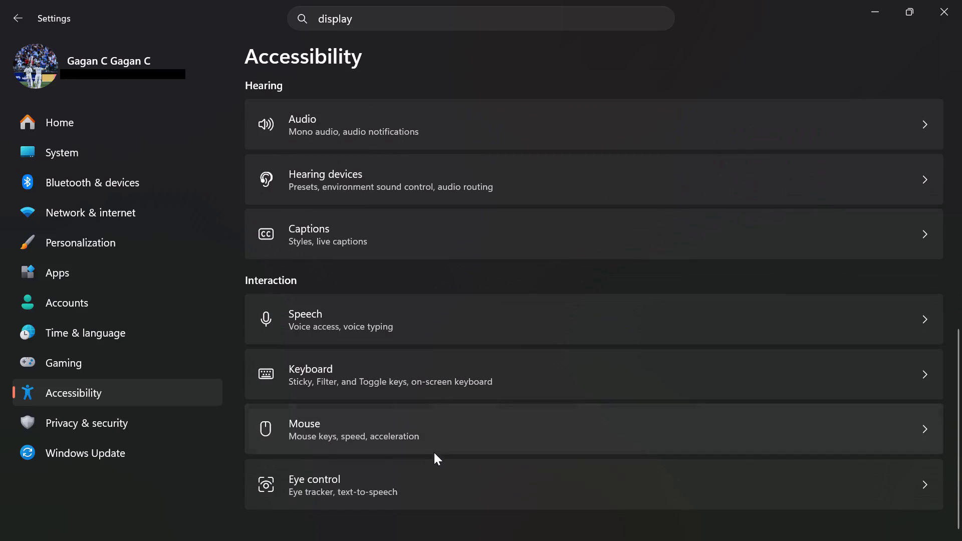
click(436, 448)
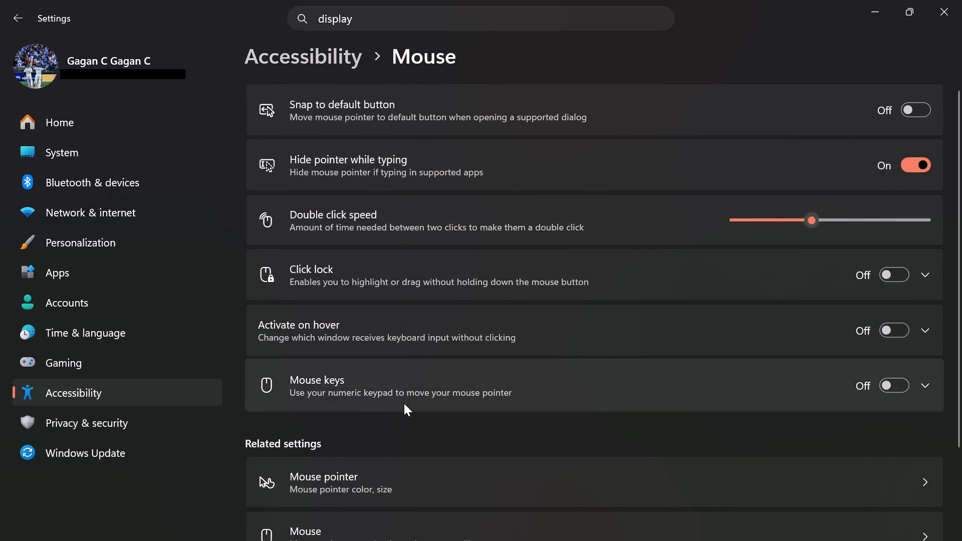
click(133, 423)
click(136, 395)
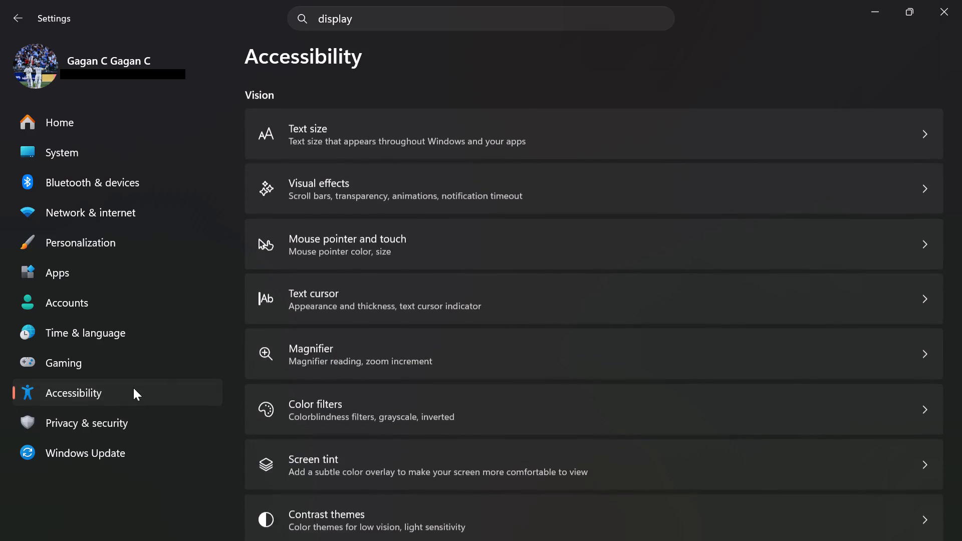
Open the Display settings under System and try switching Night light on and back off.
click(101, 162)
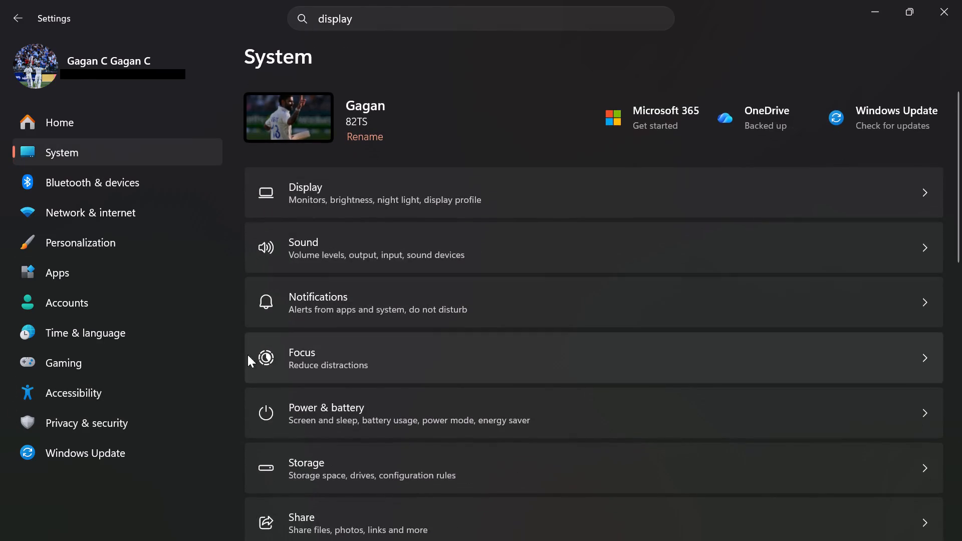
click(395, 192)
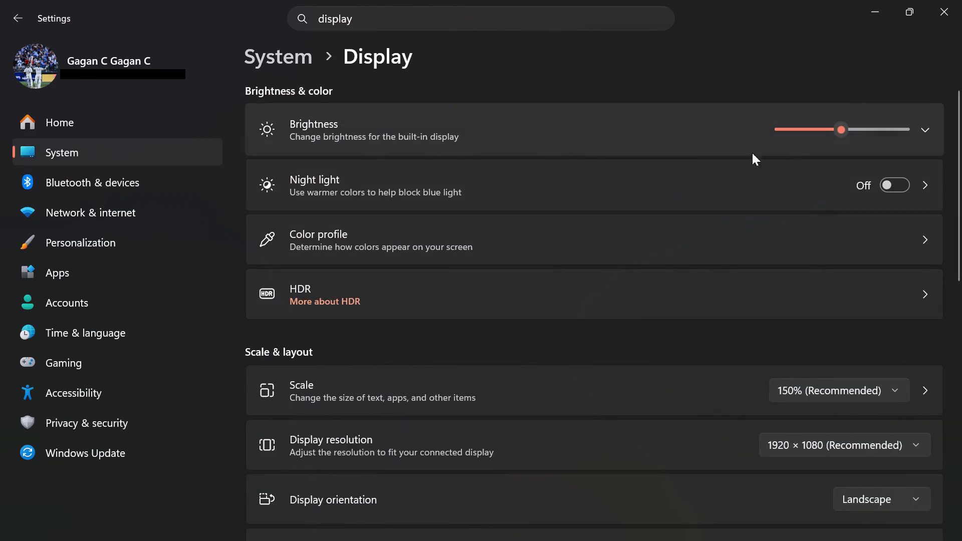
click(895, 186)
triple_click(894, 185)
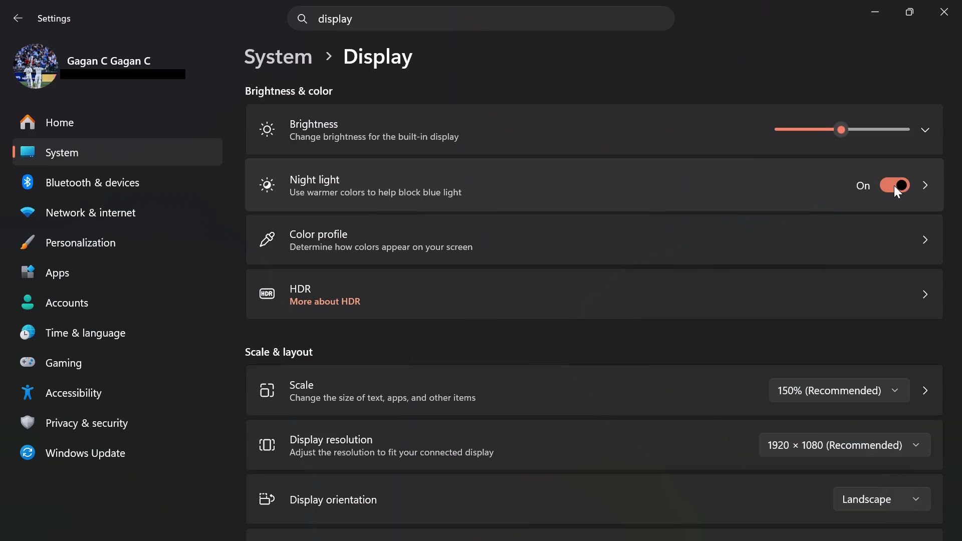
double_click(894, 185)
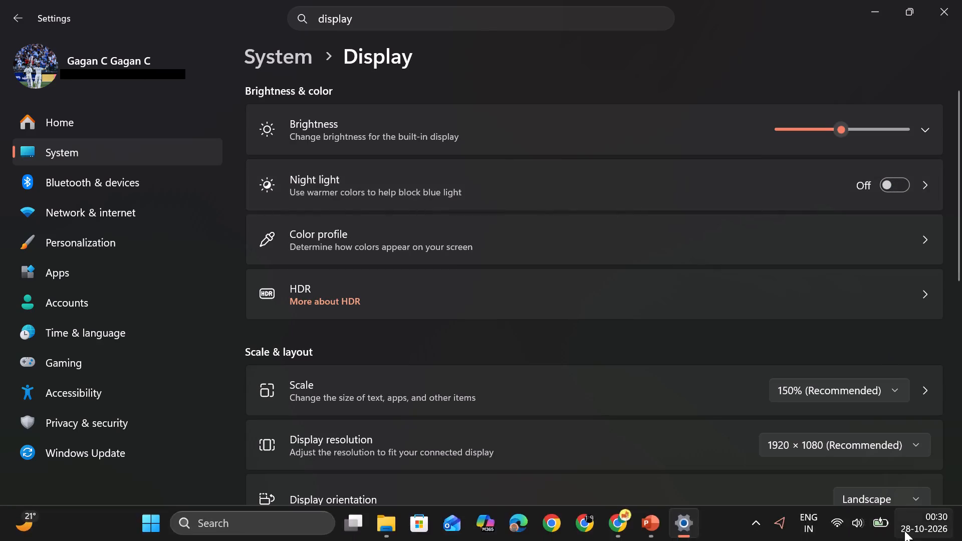
Check the quick settings and the display's color management page, and return to the Display settings.
click(902, 529)
click(880, 525)
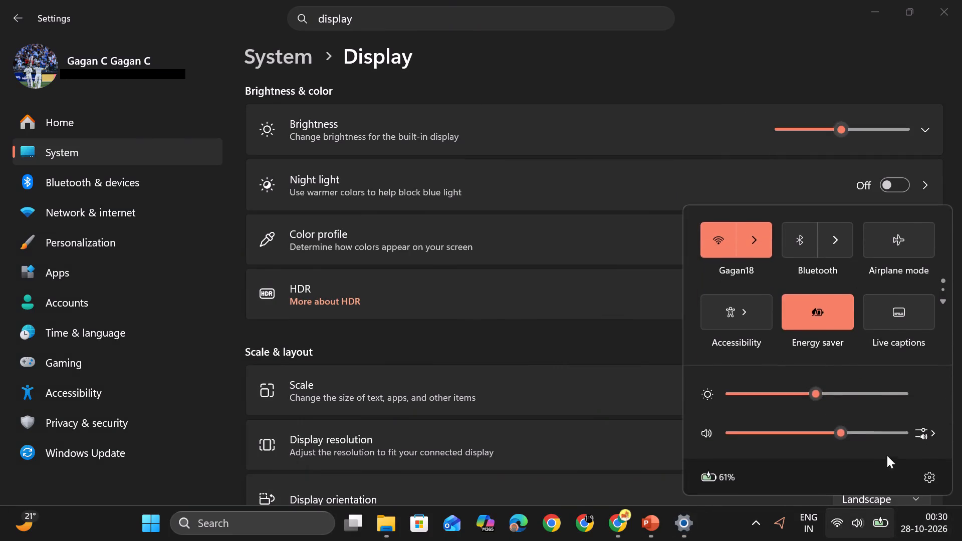
click(621, 257)
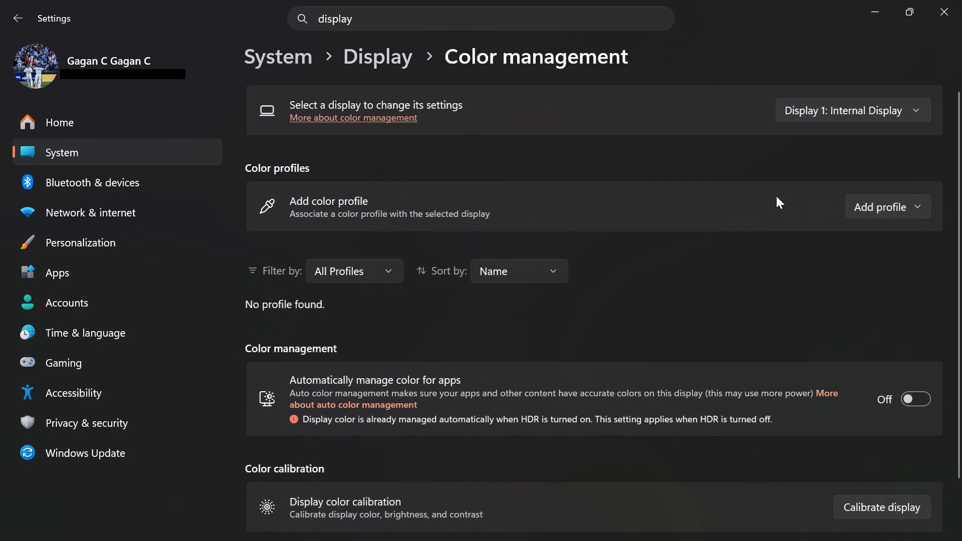
click(6, 15)
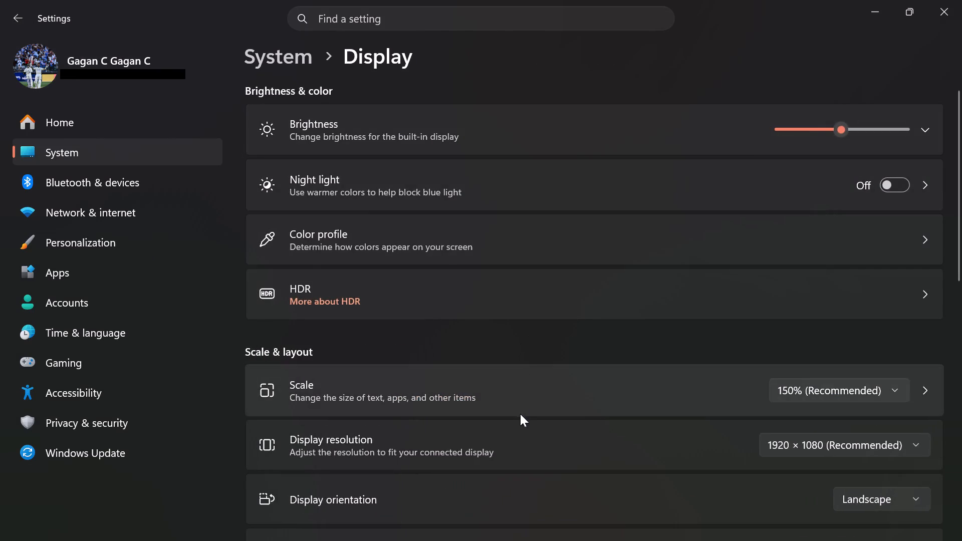
Turn on Night light for the display.
click(893, 180)
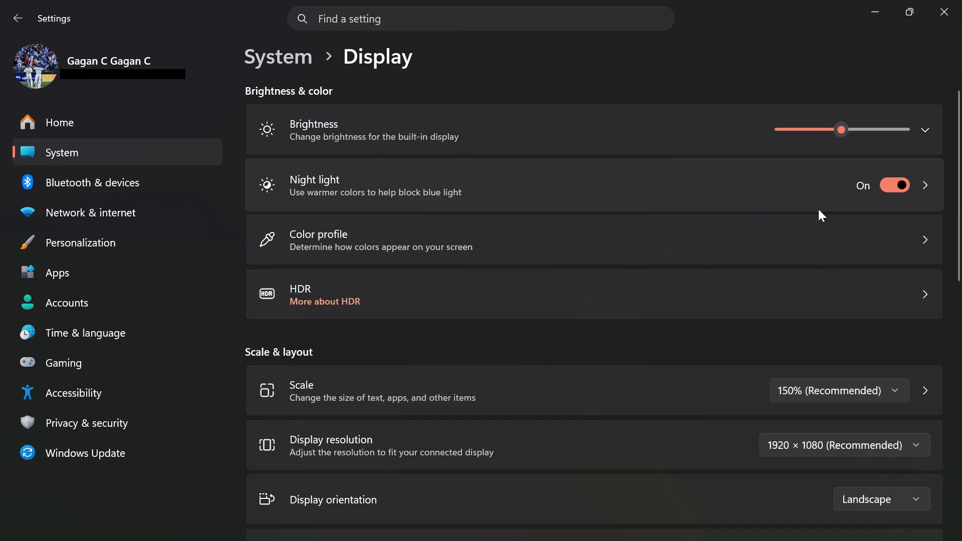
Check the display's color management page again and look through the System categories.
click(713, 248)
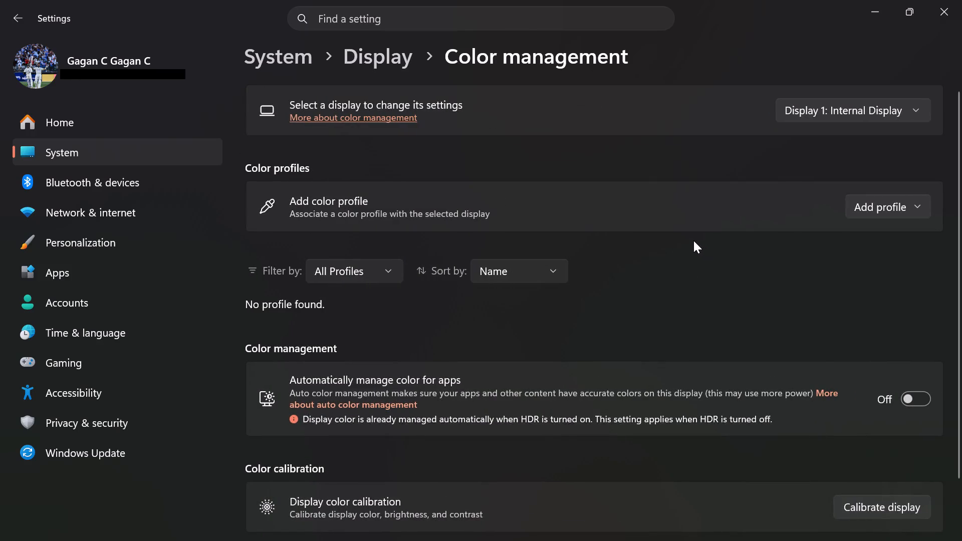
click(291, 67)
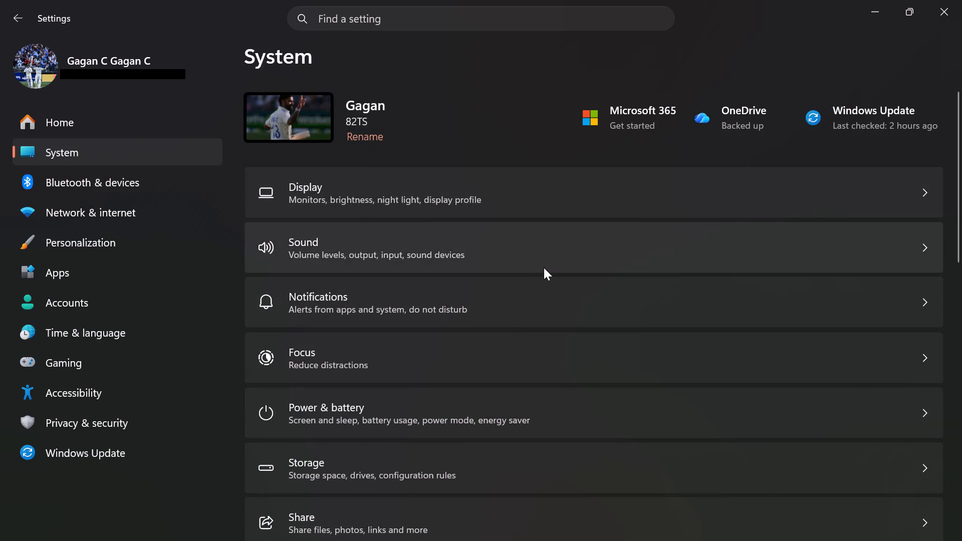
scroll(545, 267, down, 3)
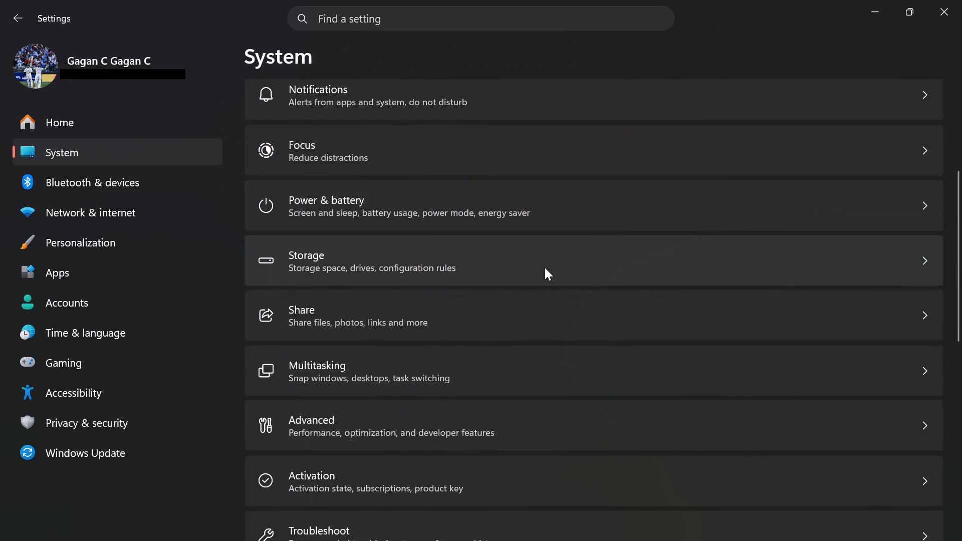
scroll(545, 267, down, 3)
scroll(545, 267, up, 6)
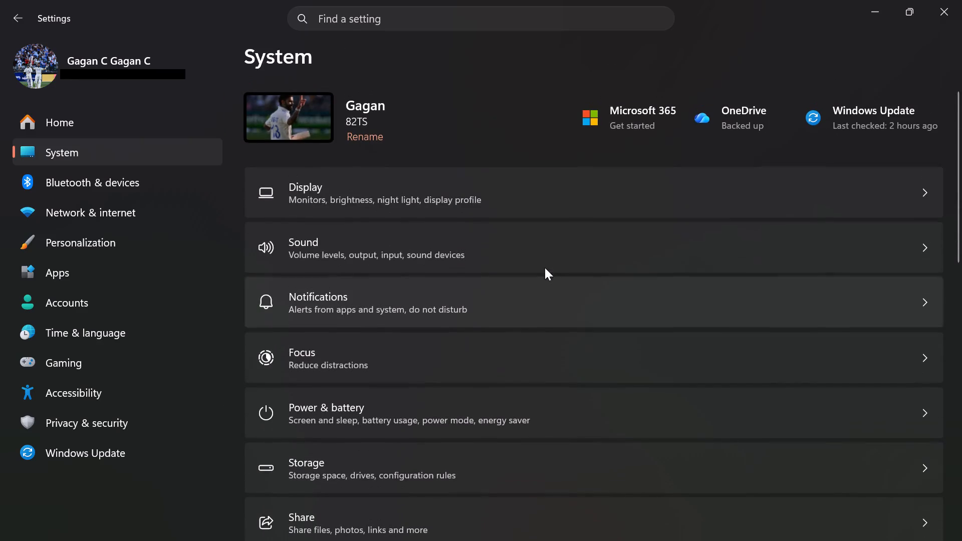
Check the display's HDR settings page and return to the System overview.
click(548, 211)
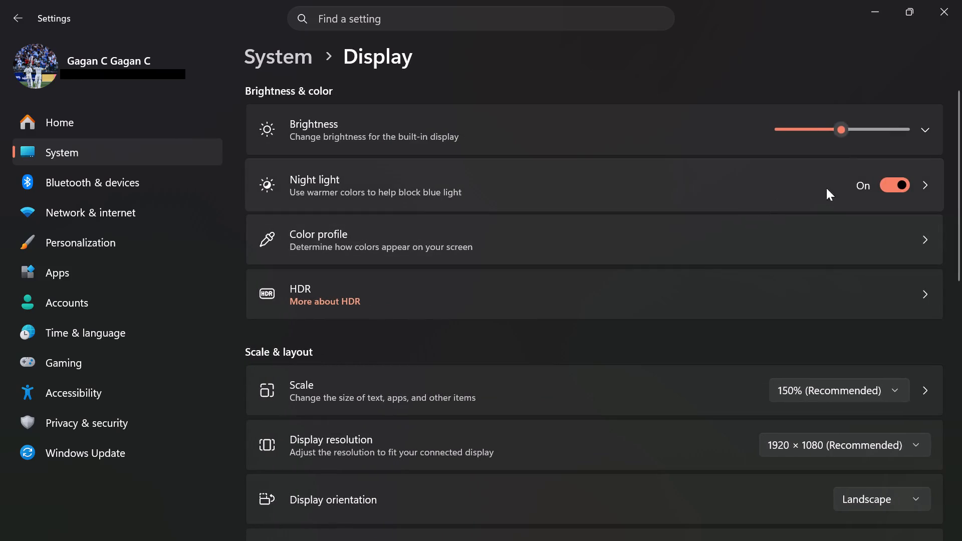
click(600, 288)
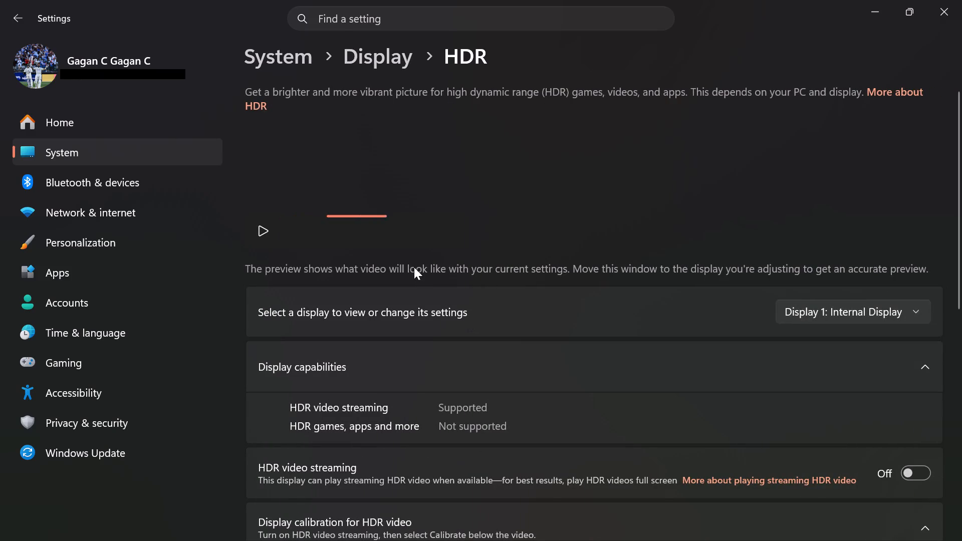
click(287, 66)
click(383, 61)
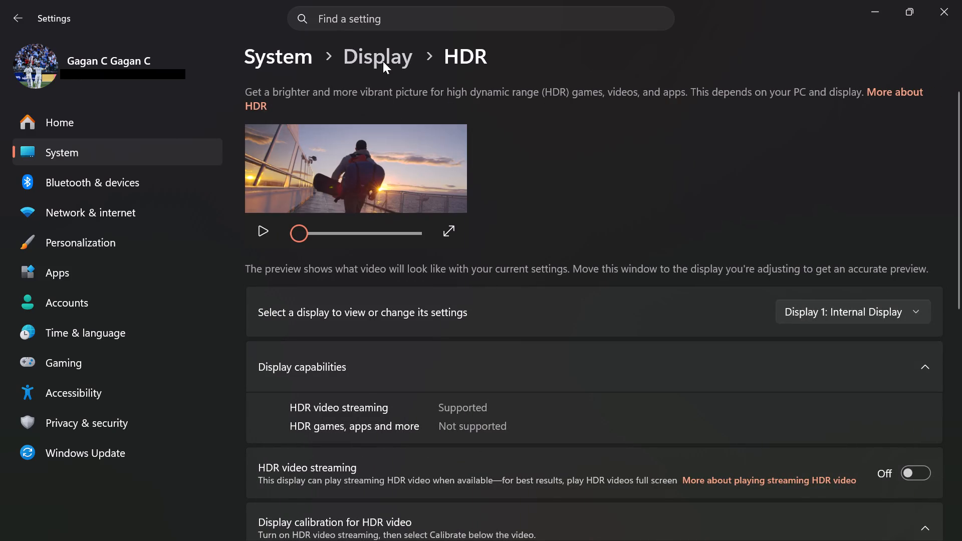
click(383, 61)
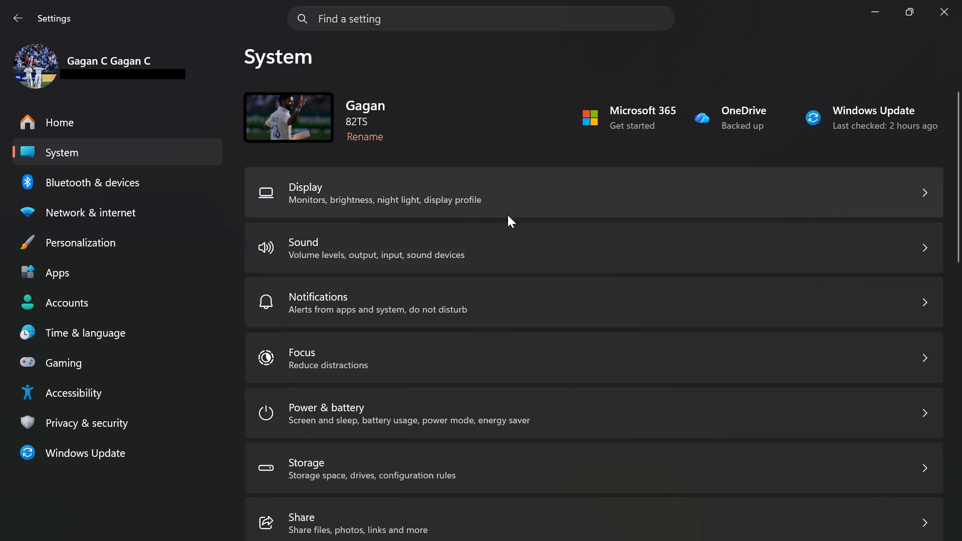
Look through all the Display settings, including the display orientation options, keeping the orientation at Landscape.
click(511, 197)
scroll(473, 339, down, 1)
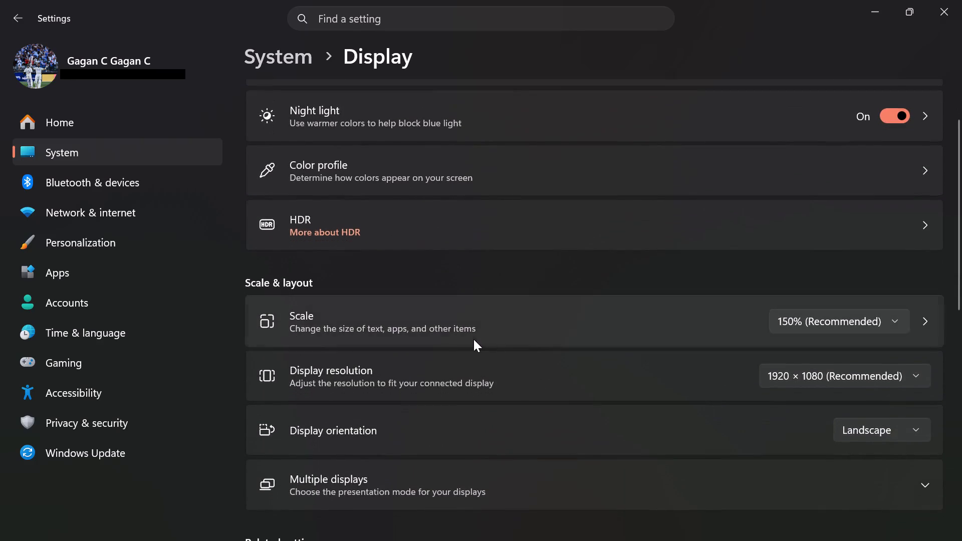
click(765, 423)
click(864, 435)
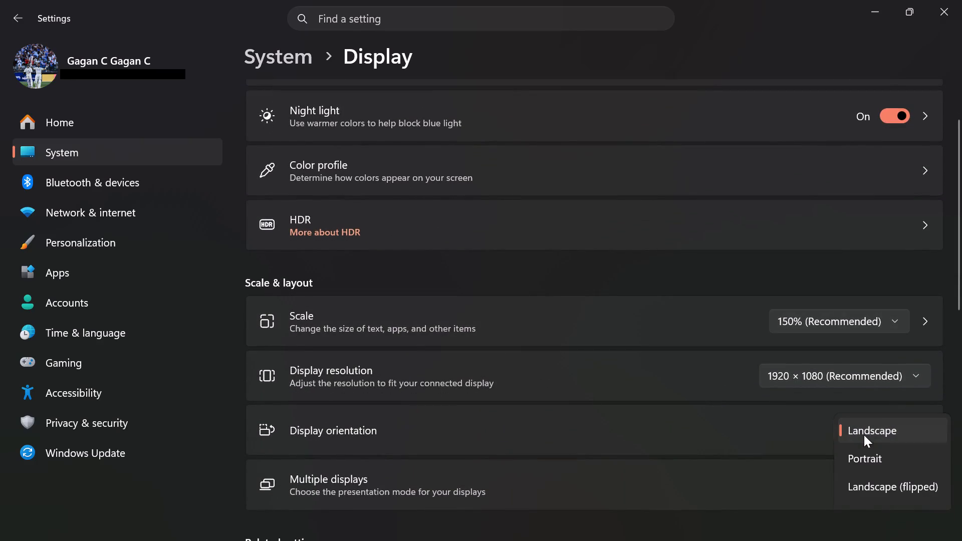
click(864, 435)
scroll(641, 418, down, 1)
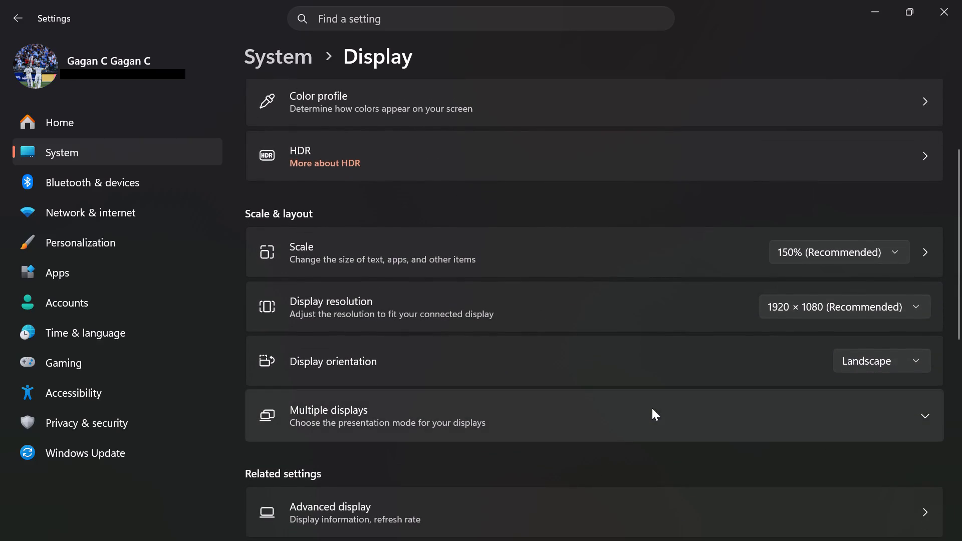
scroll(652, 408, down, 1)
click(758, 341)
click(758, 341)
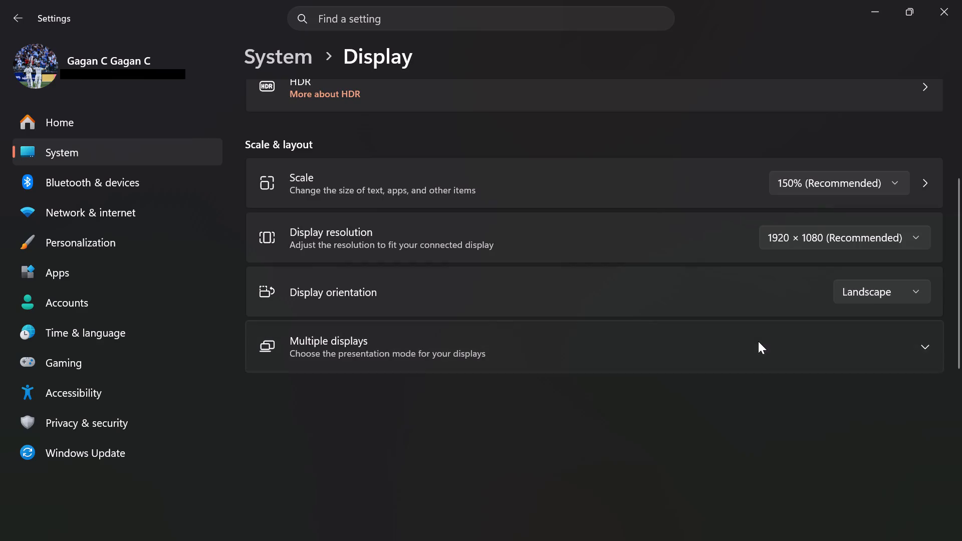
scroll(744, 350, down, 4)
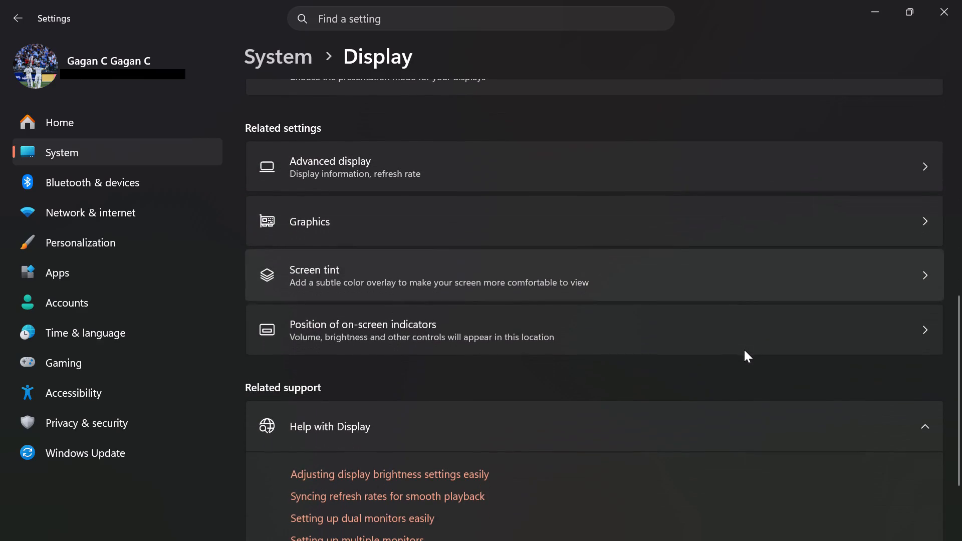
scroll(744, 350, down, 4)
scroll(744, 350, up, 4)
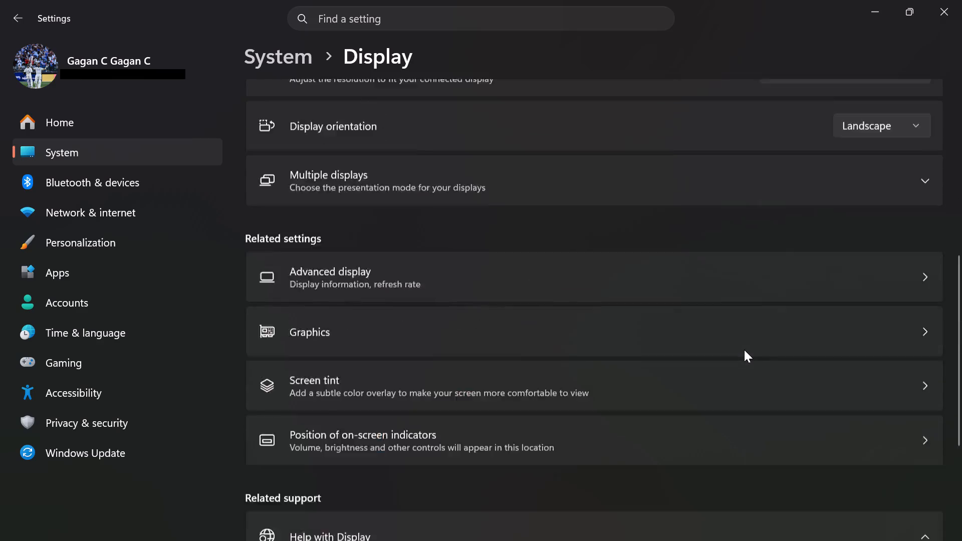
scroll(744, 350, up, 12)
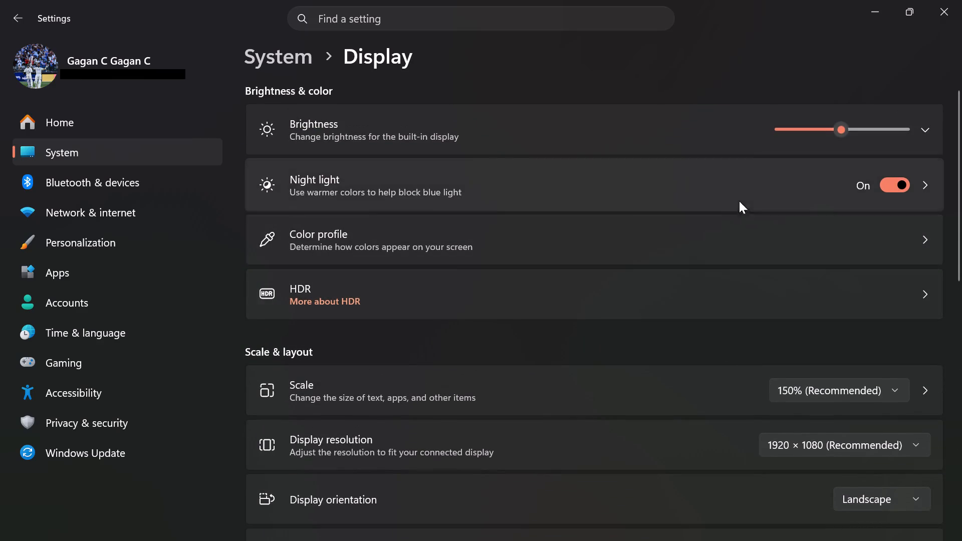
Check the Custom scaling and Advanced display pages, and return to the System overview.
click(934, 386)
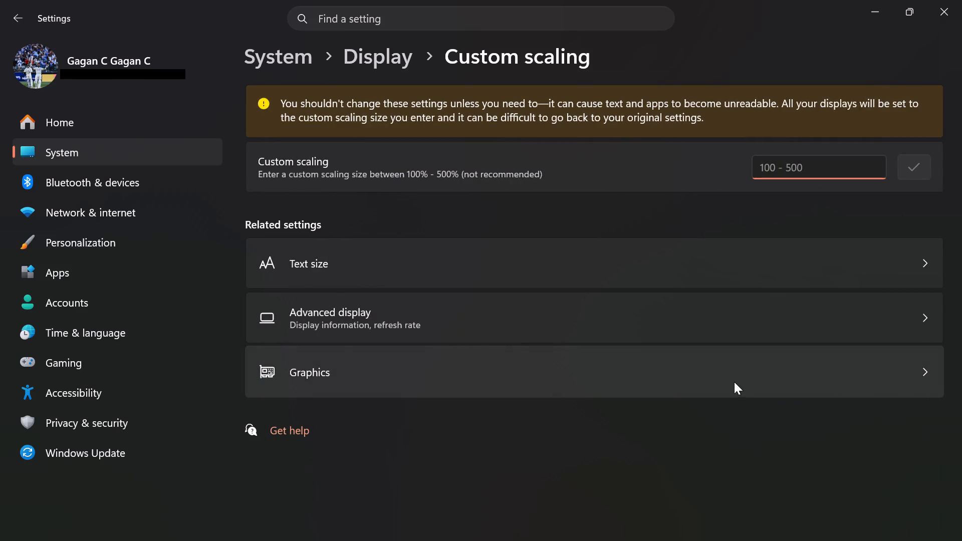
click(804, 318)
scroll(799, 319, down, 1)
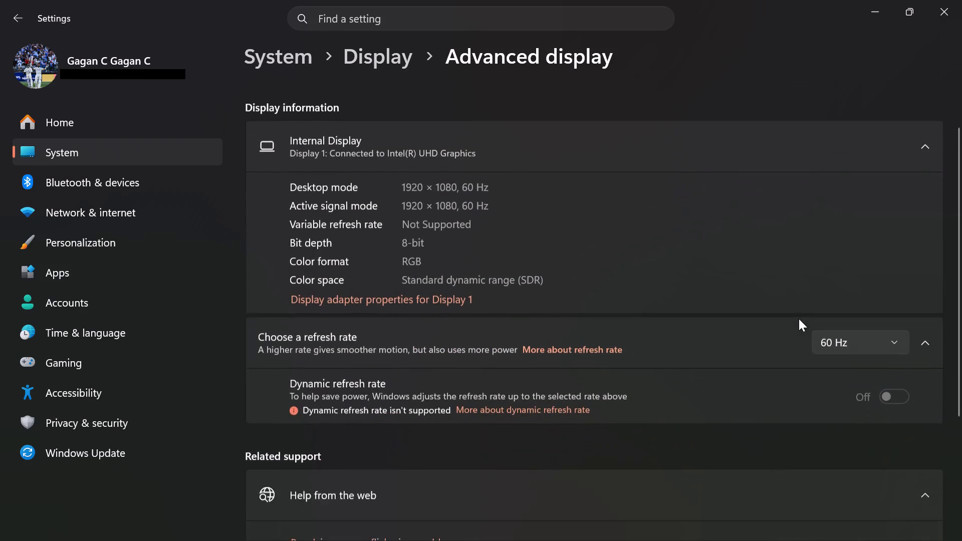
scroll(799, 319, down, 4)
scroll(799, 319, up, 4)
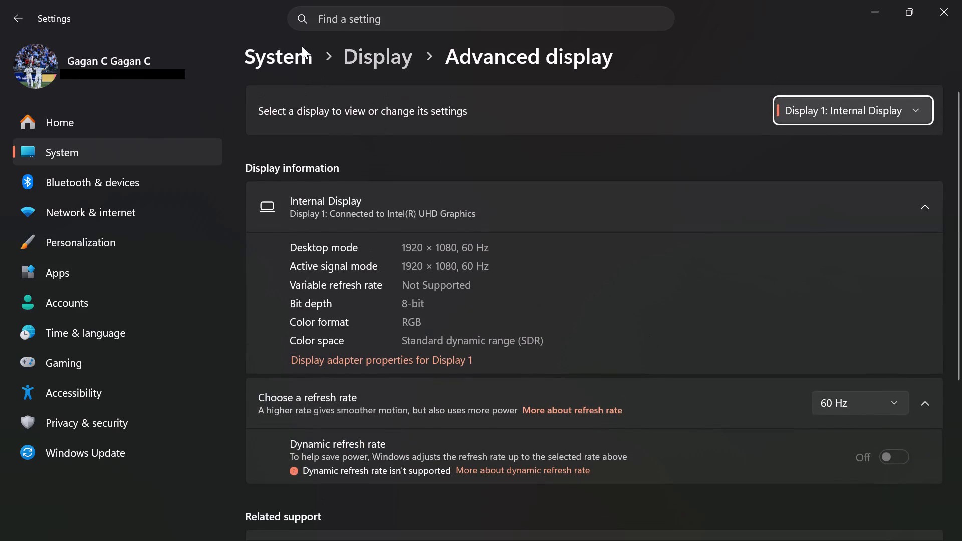
click(302, 44)
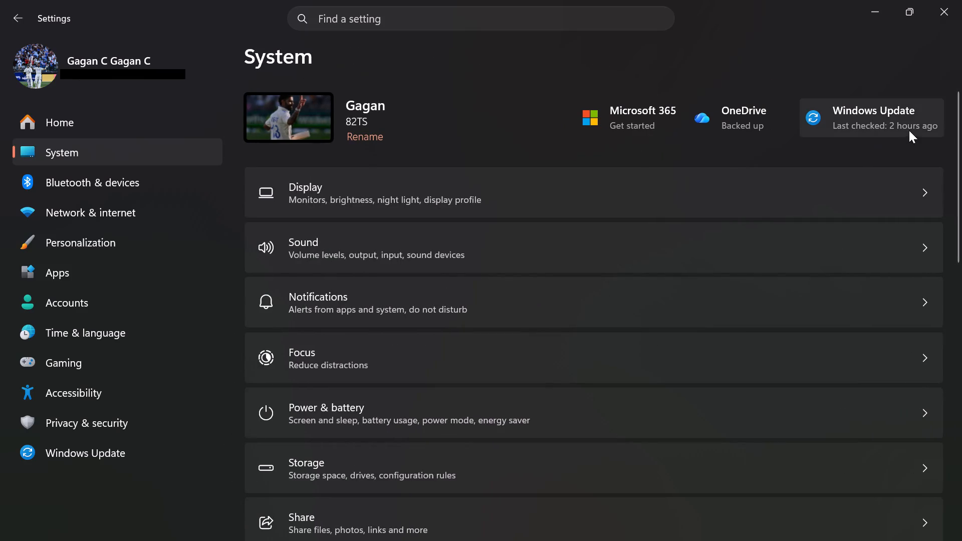
click(113, 185)
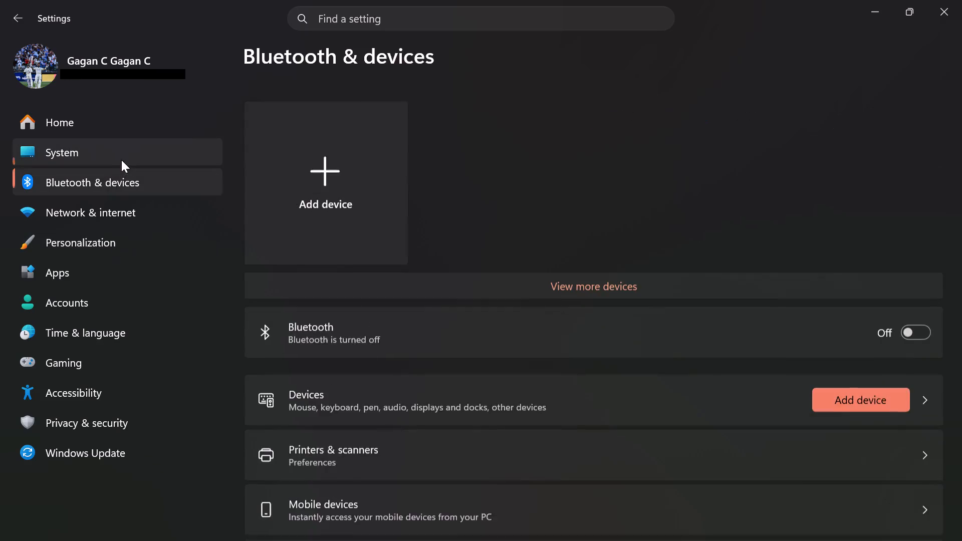
click(122, 159)
Search the settings for "screen t".
click(394, 23)
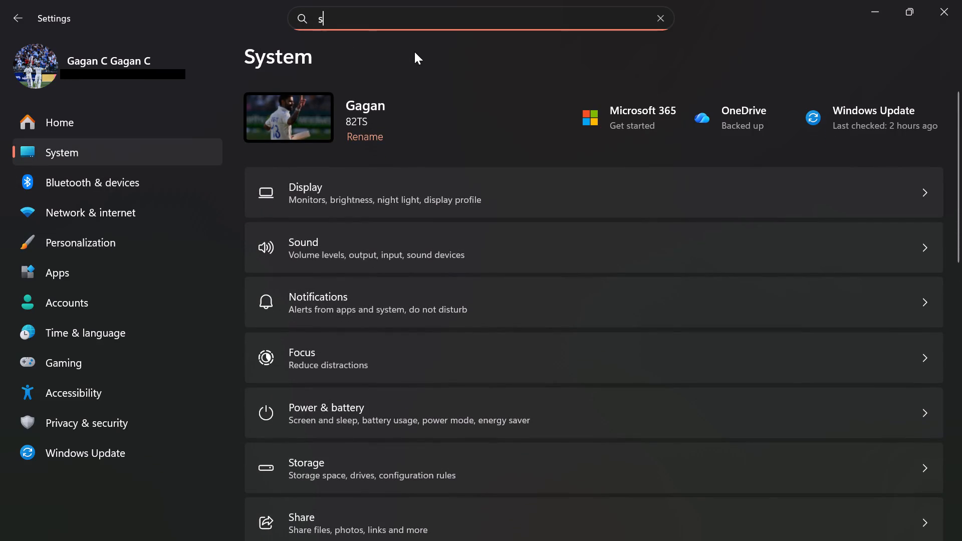
key(s)
key(c)
key(r)
text(ee)
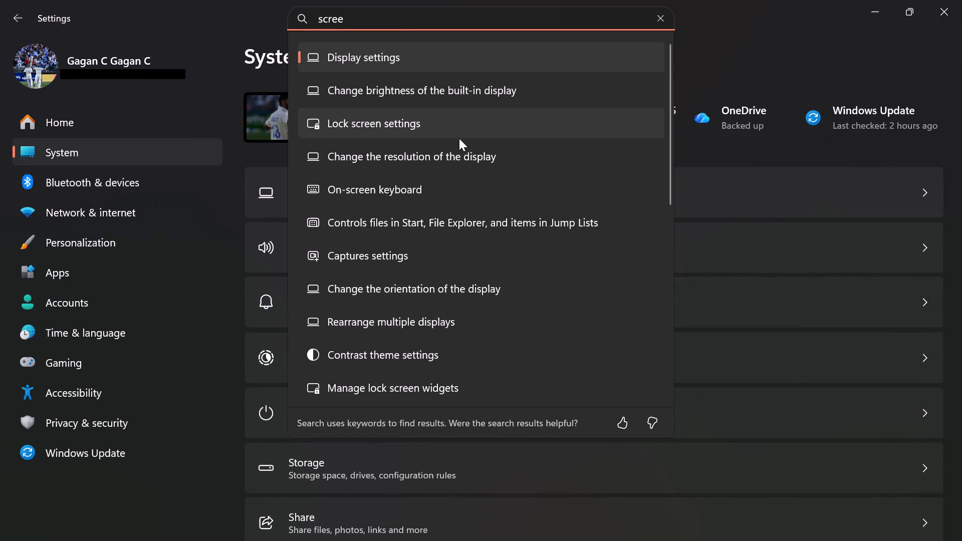
key(n)
key(space)
key(t)
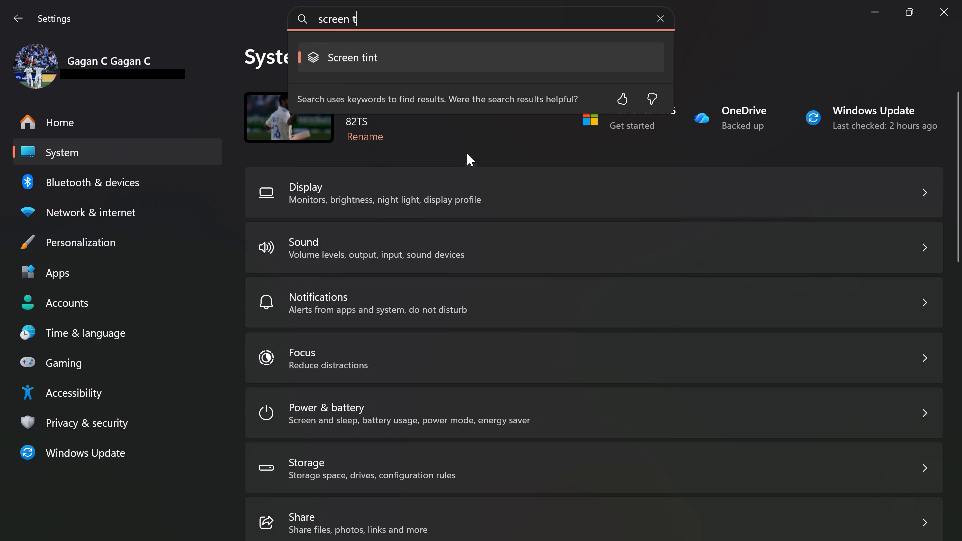
Replace the settings search with "ti" and open the result for viewing recent screen-off time.
key(BackSpace)
key(BackSpace)
key(BackSpace)
key(BackSpace)
key(BackSpace)
key(BackSpace)
key(BackSpace)
key(BackSpace)
key(BackSpace)
key(BackSpace)
key(BackSpace)
key(BackSpace)
key(BackSpace)
key(BackSpace)
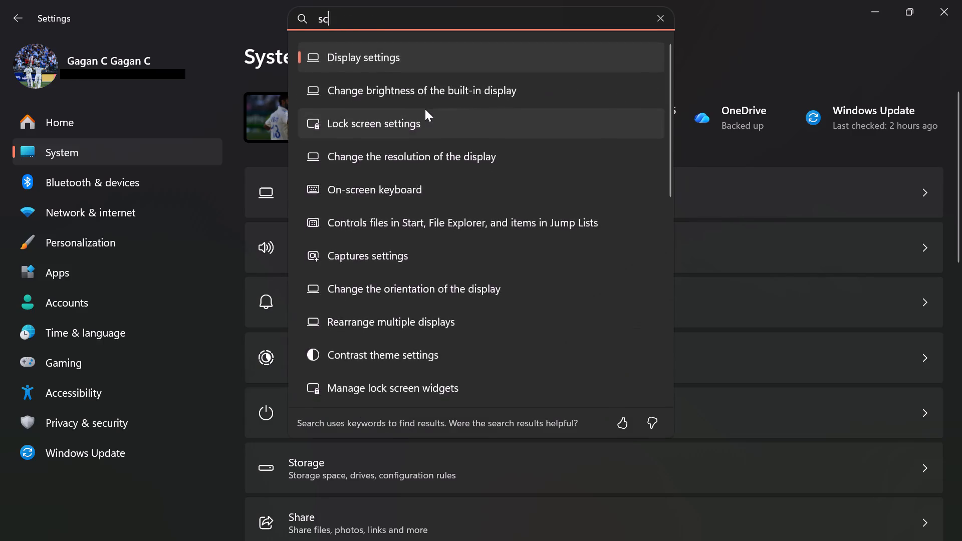
text(timi)
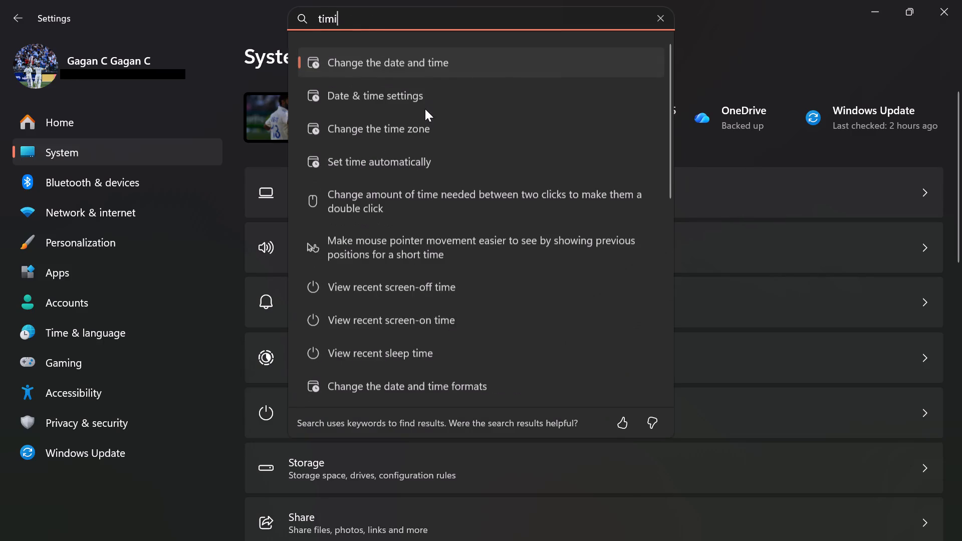
key(BackSpace)
key(BackSpace)
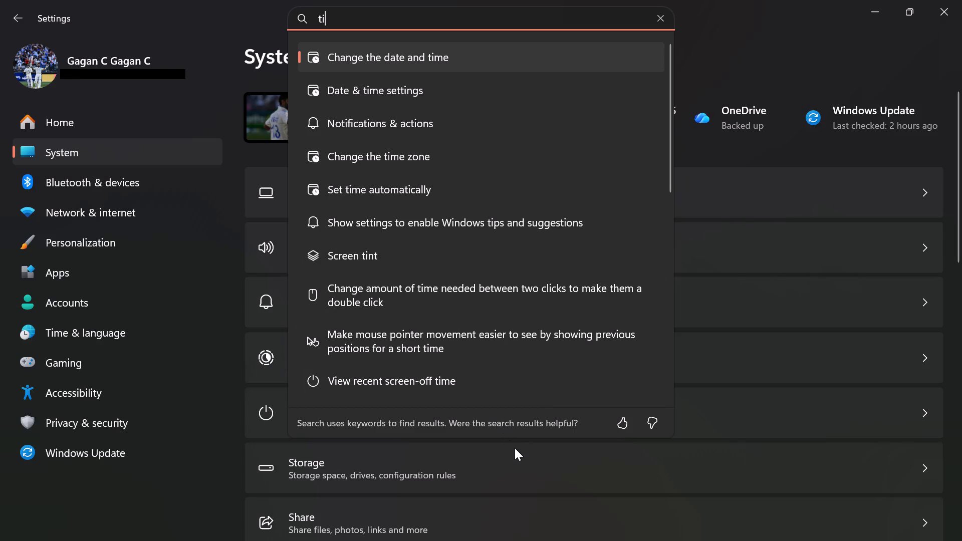
click(539, 393)
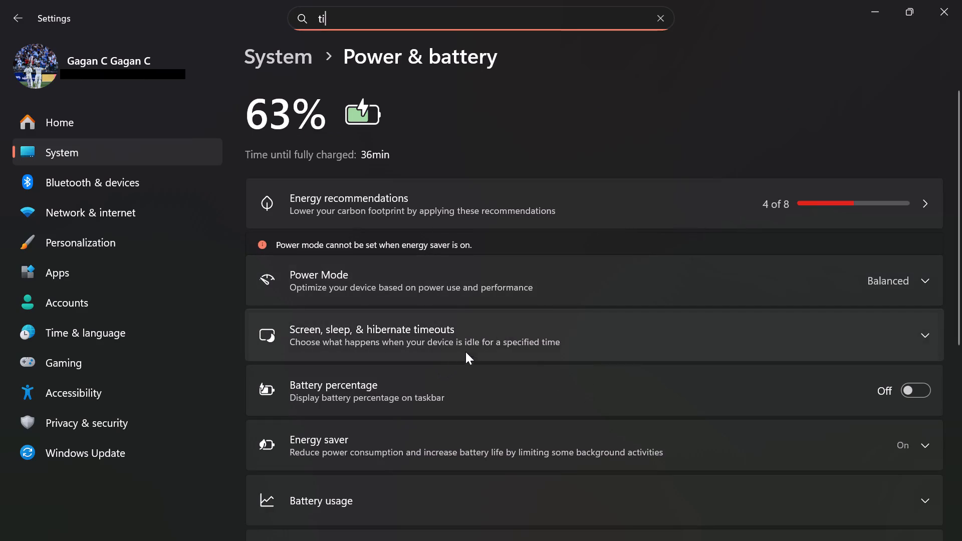
Expand the screen, sleep and hibernate timeouts and set the plugged-in screen-off time to 10 minutes.
click(577, 323)
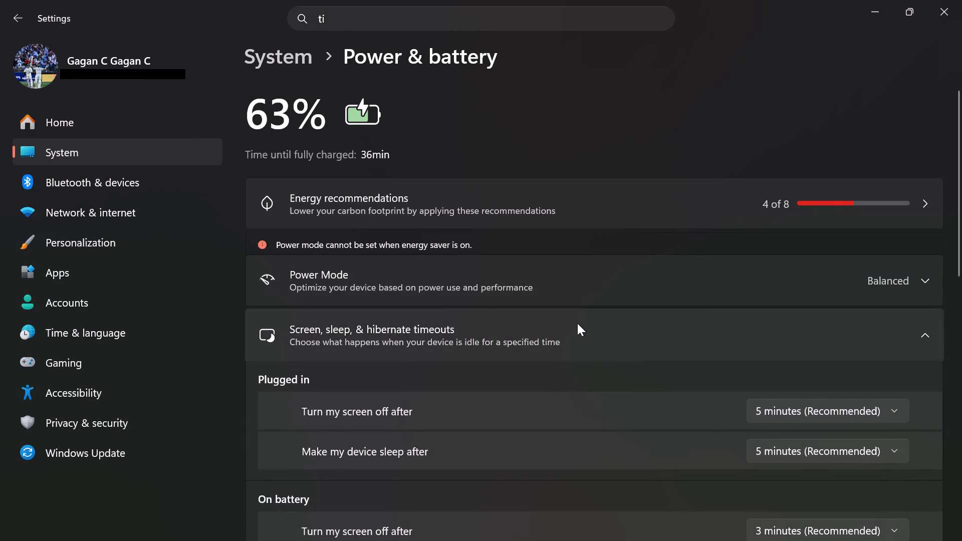
scroll(577, 323, down, 1)
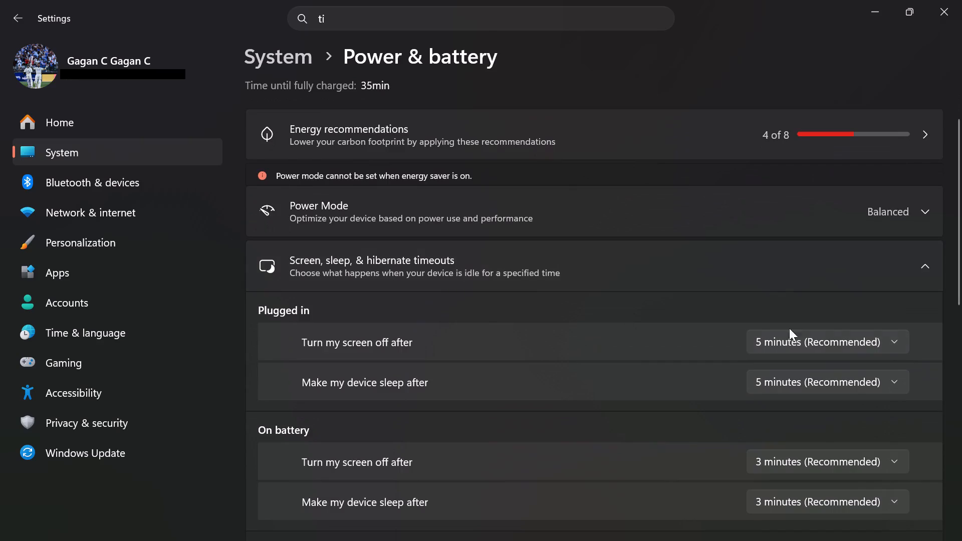
click(899, 334)
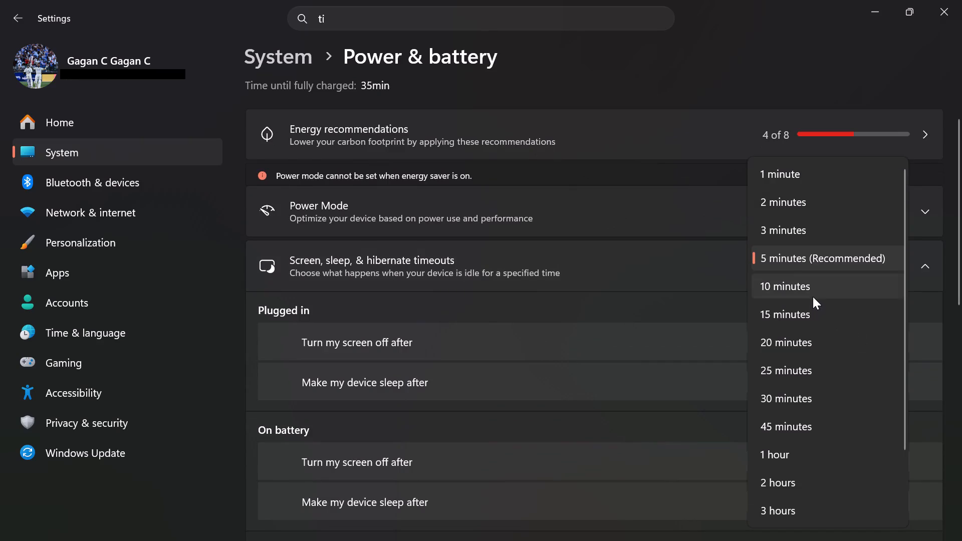
click(812, 295)
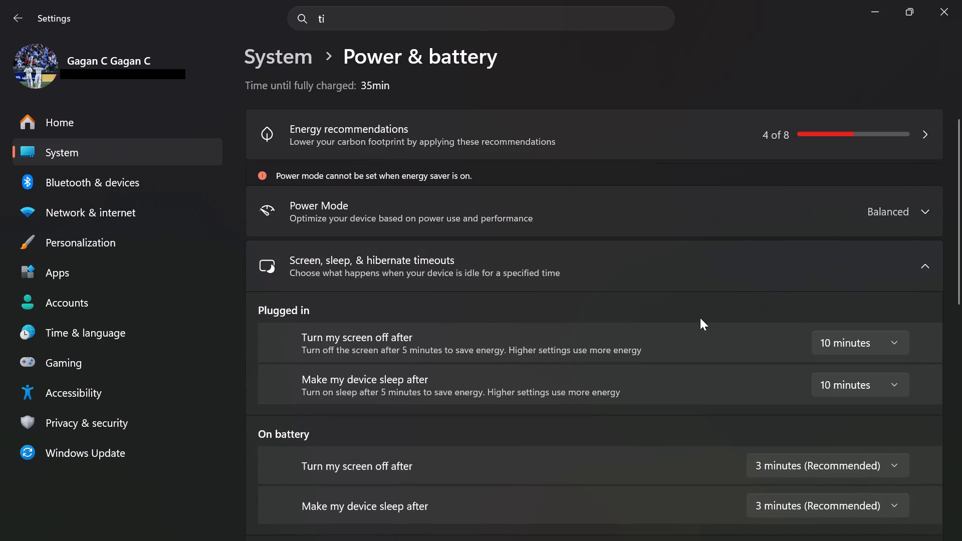
Set the on-battery screen-off time to 10 minutes.
scroll(700, 318, down, 2)
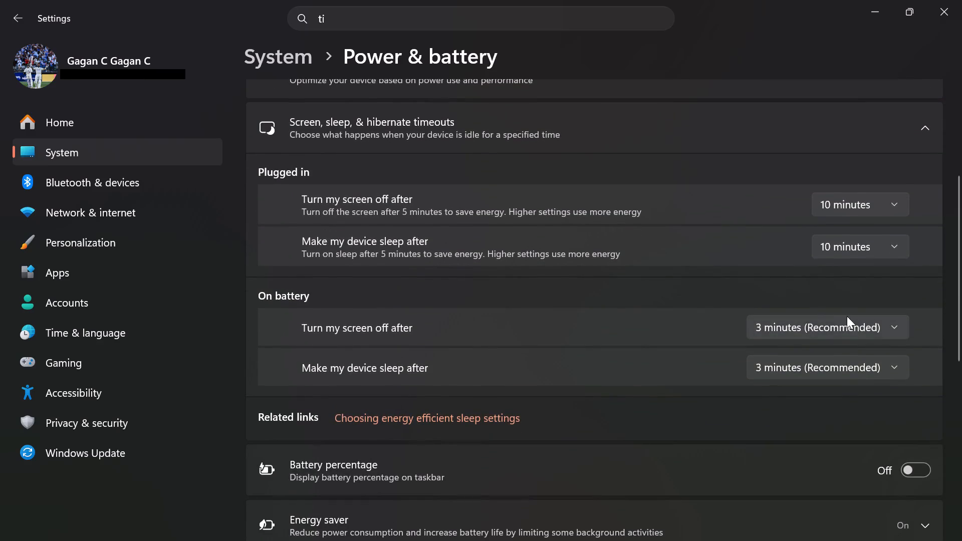
click(854, 330)
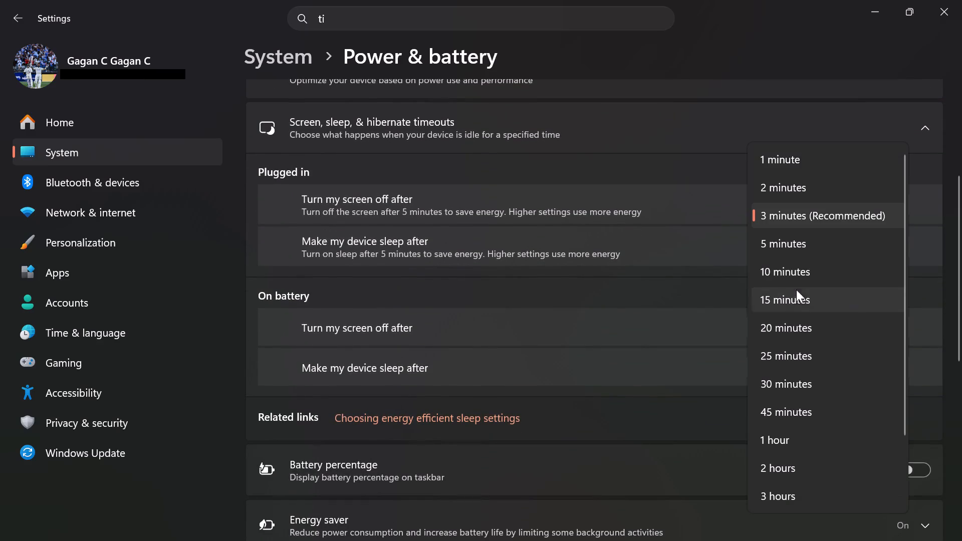
click(792, 263)
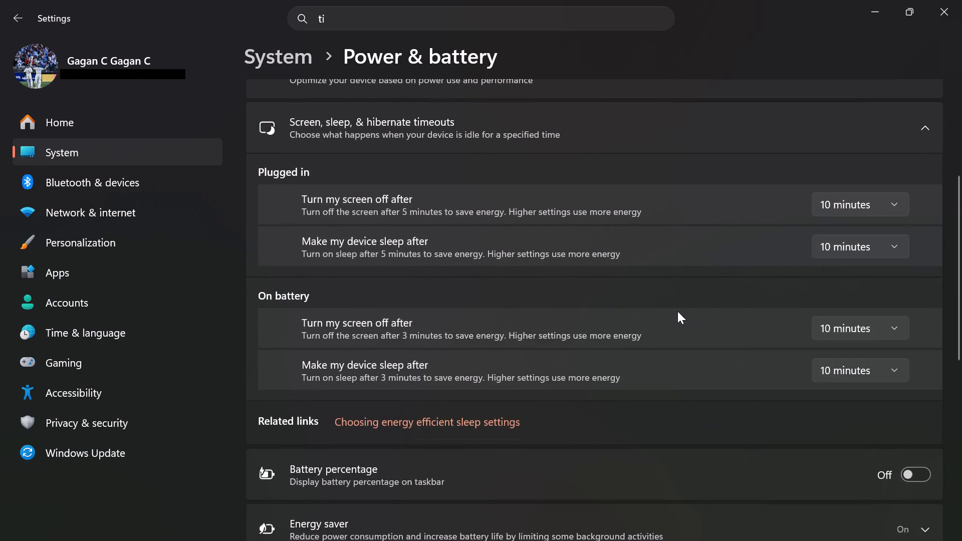
Look through the remaining Power & battery settings and close the Settings window.
scroll(677, 311, down, 2)
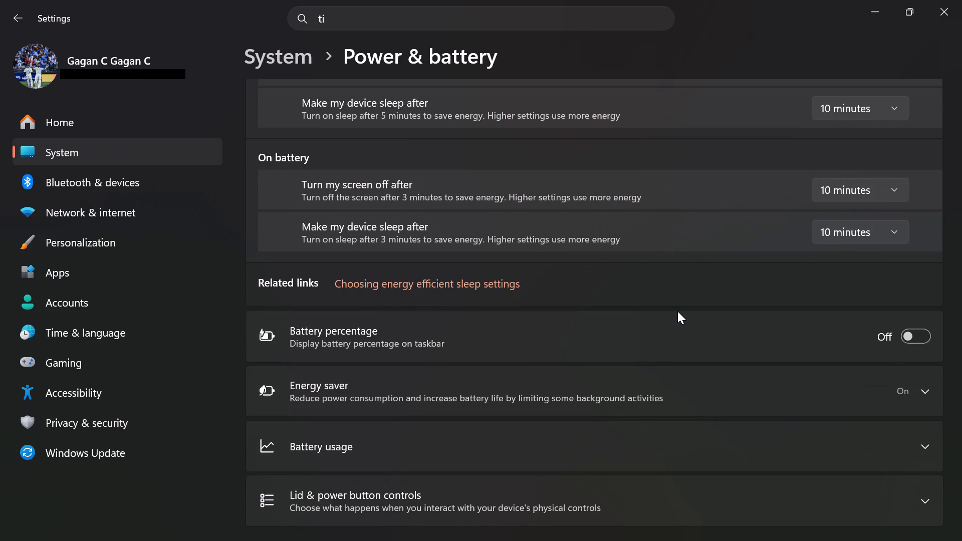
scroll(677, 311, down, 1)
scroll(446, 386, down, 2)
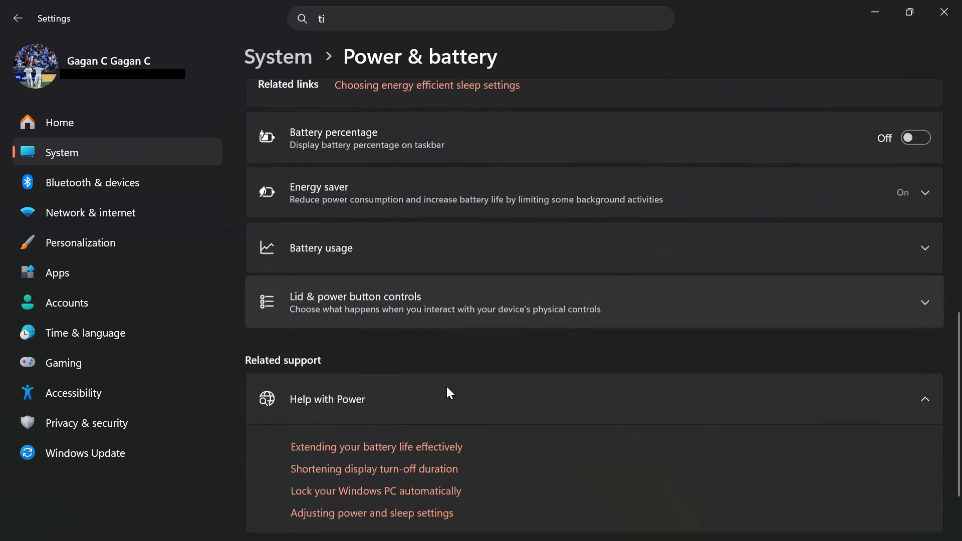
scroll(446, 386, down, 1)
click(941, 21)
View the XAUUSD 15-minute chart over a wider time range.
scroll(719, 322, down, 2)
scroll(836, 341, down, 19)
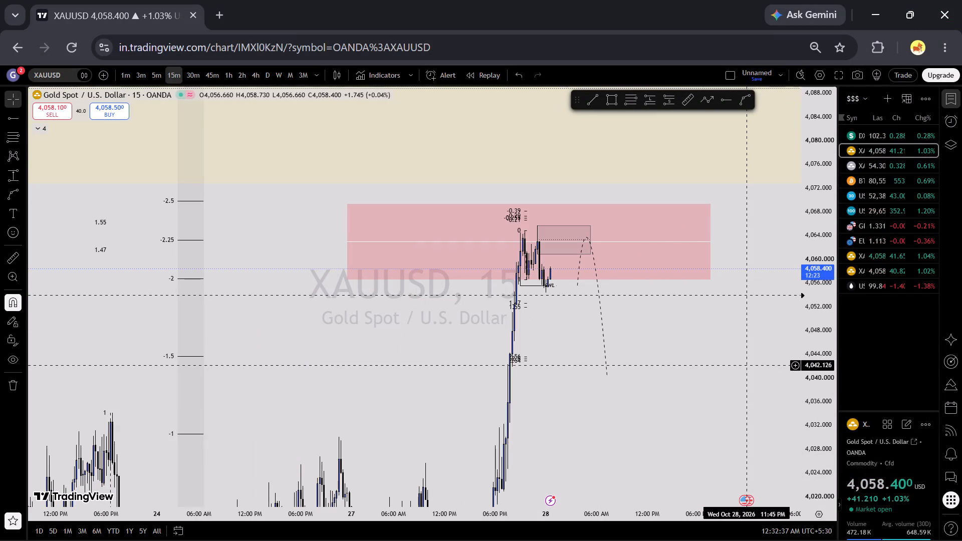
scroll(747, 366, down, 1)
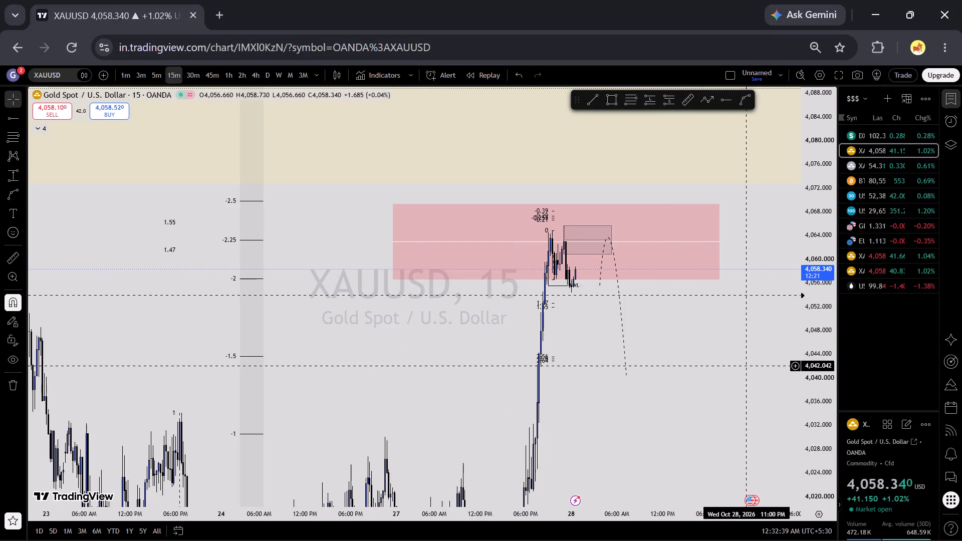
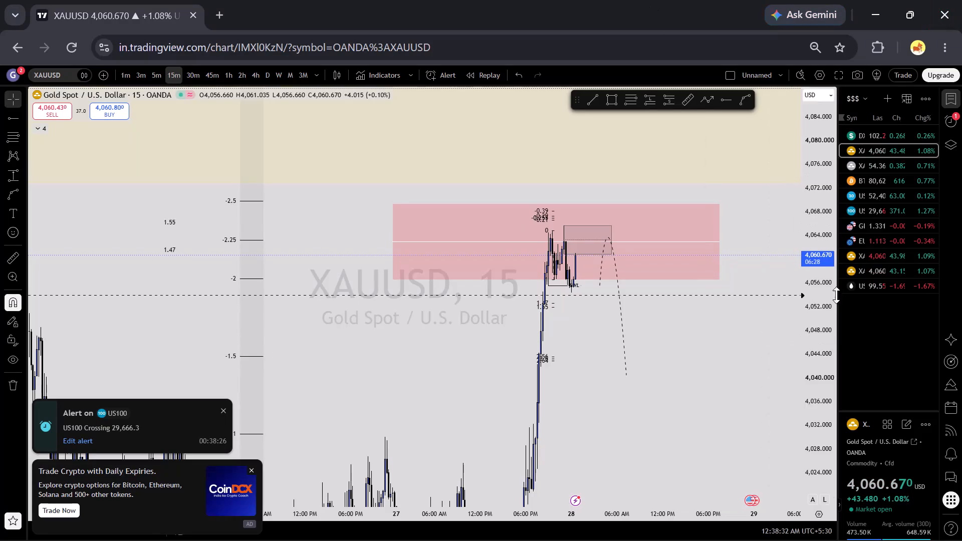
Review the US30 15-minute chart's short setup and projected path, compare it with the US100 15-minute chart, and return to US30.
click(882, 198)
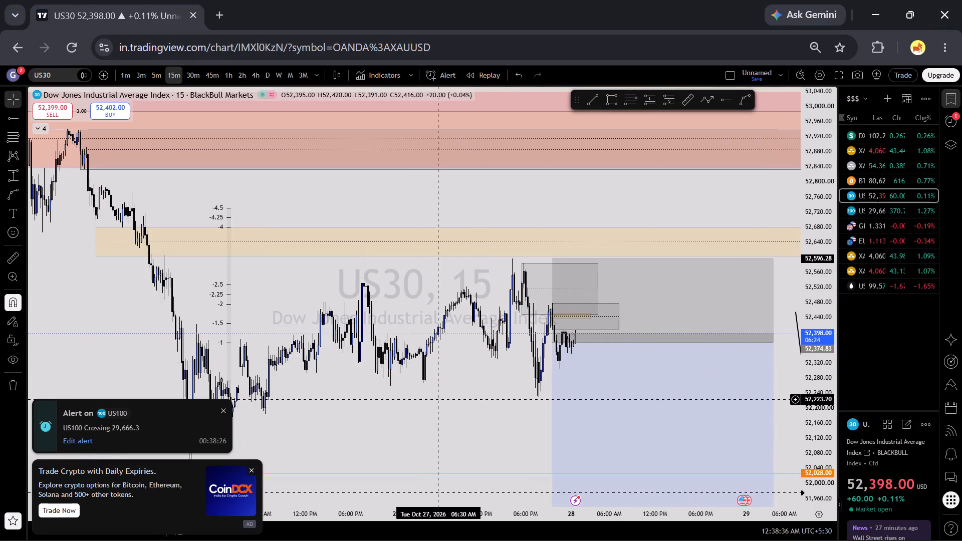
drag(451, 390, 363, 374)
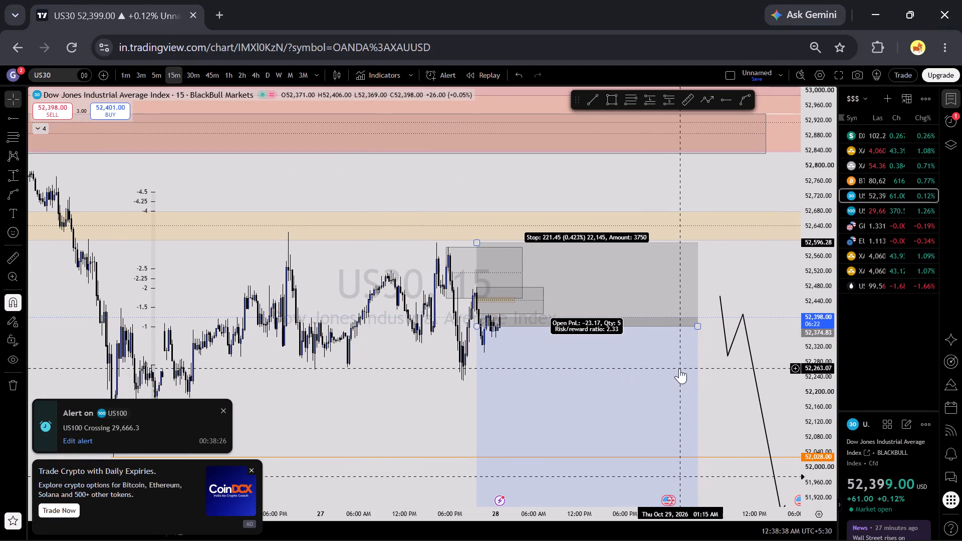
scroll(807, 401, up, 4)
drag(734, 410, 723, 364)
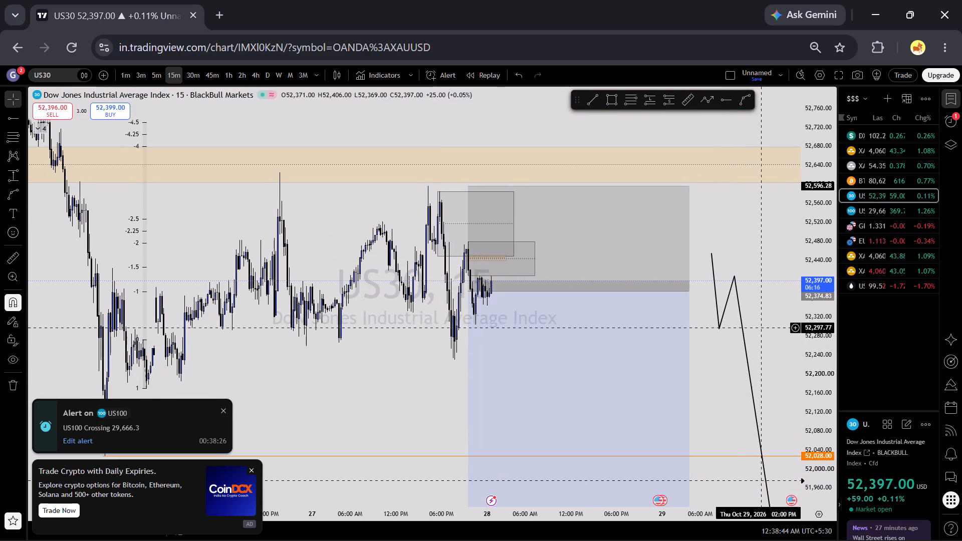
click(894, 215)
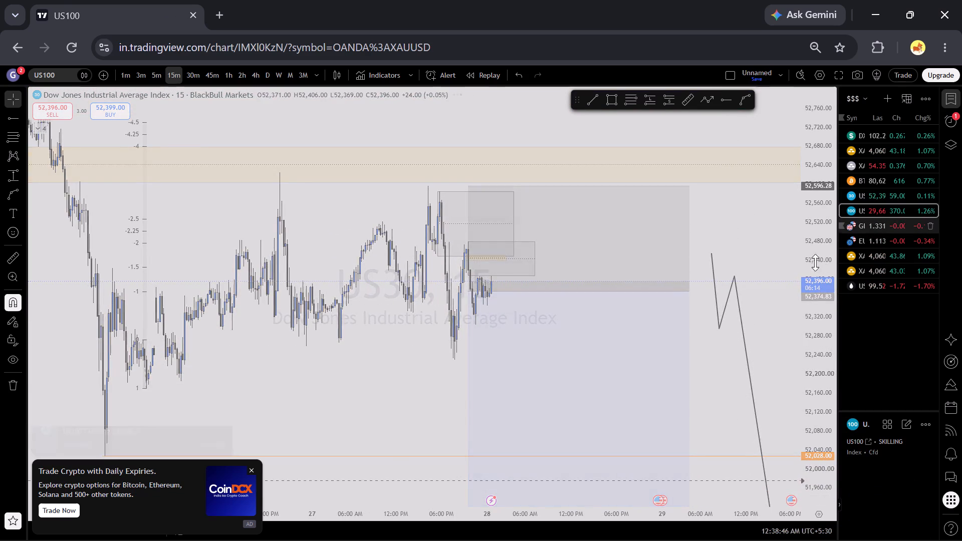
scroll(801, 342, up, 3)
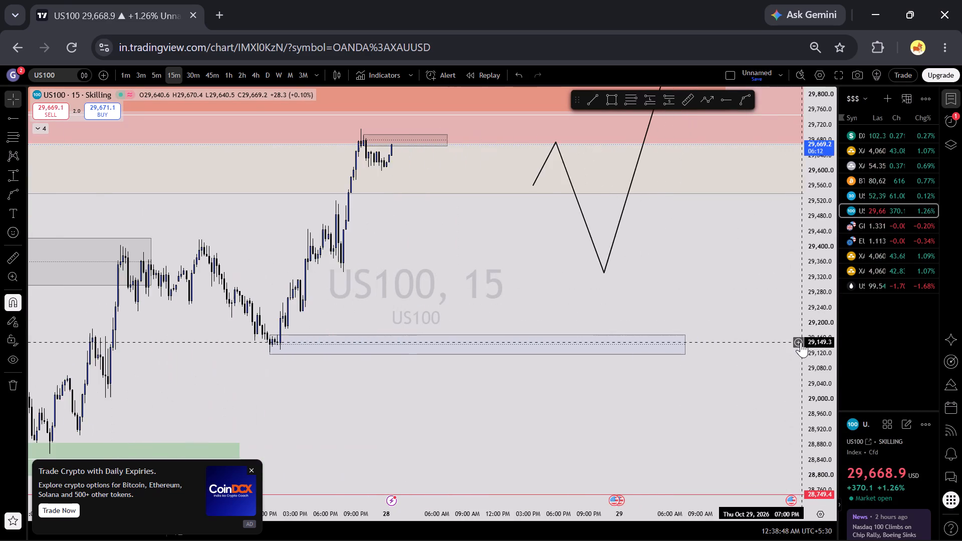
scroll(791, 341, down, 2)
click(893, 195)
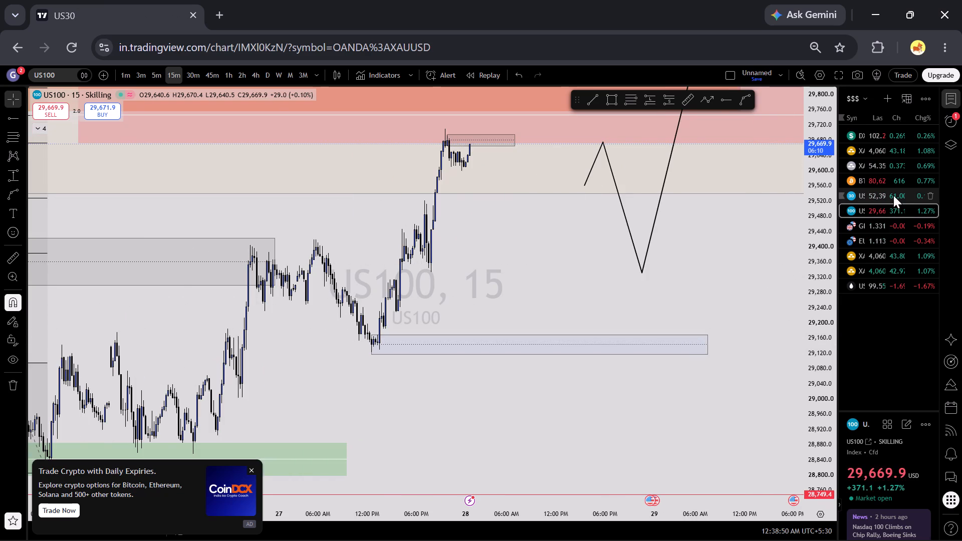
scroll(793, 309, down, 3)
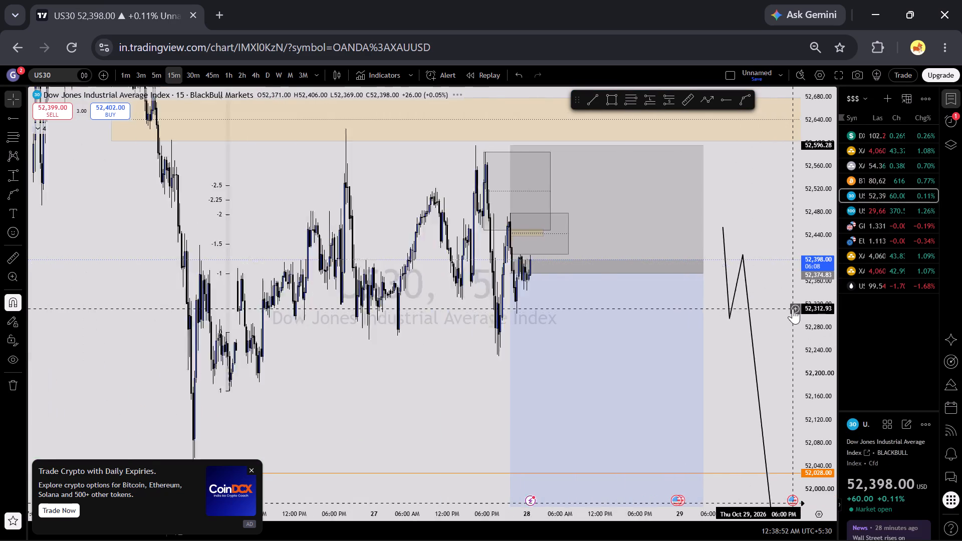
scroll(793, 309, down, 2)
scroll(793, 309, up, 4)
Check the XAGUSD 15-minute chart, then return to XAUUSD and examine its selling zone.
click(880, 163)
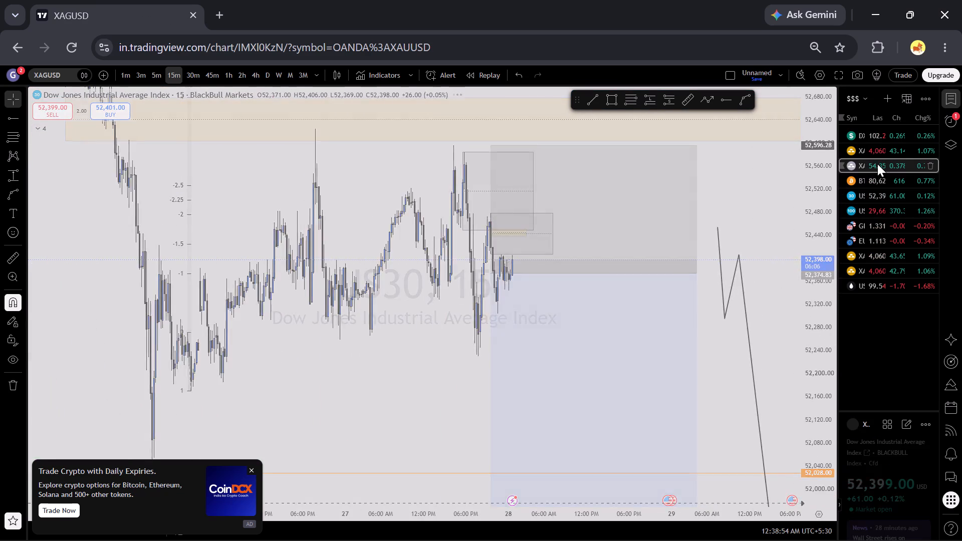
scroll(769, 268, up, 2)
click(862, 146)
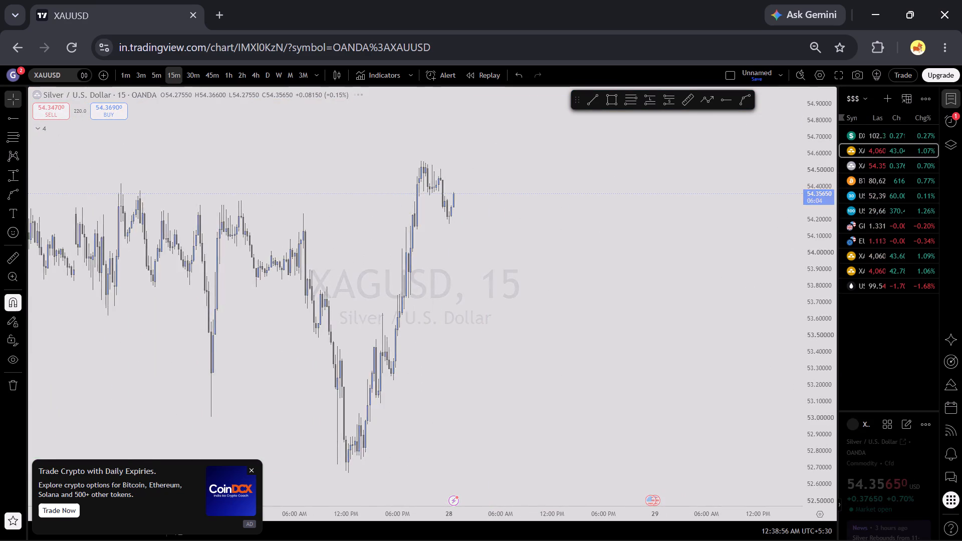
drag(691, 269, 697, 401)
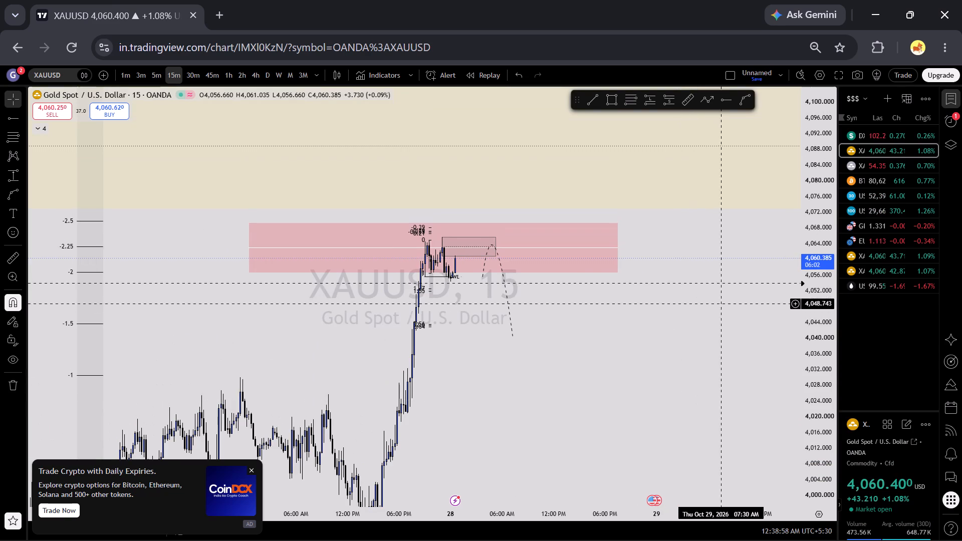
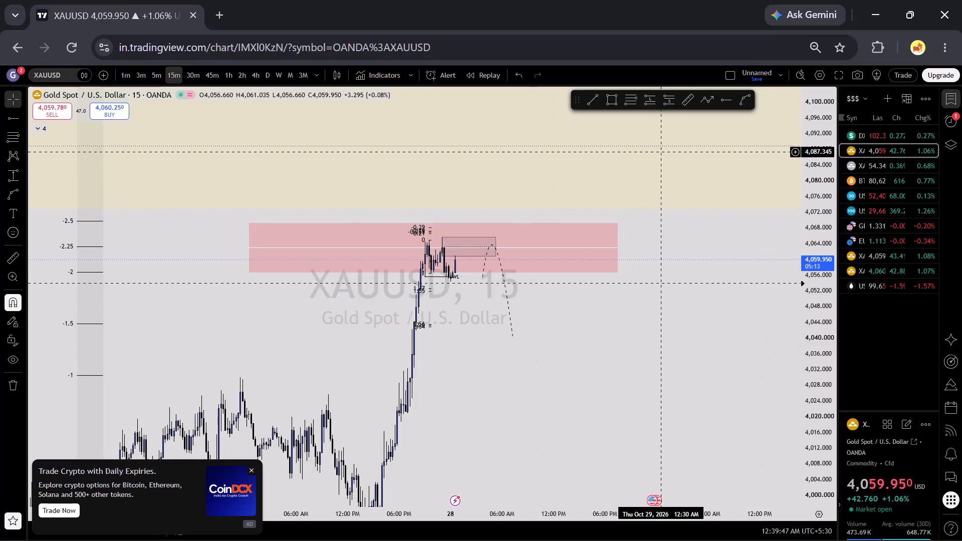
Draw a Fibonacci retracement with the SPX template from the recent swing low at about 4,056.635 to the high at about 4,065.700.
click(621, 101)
click(616, 133)
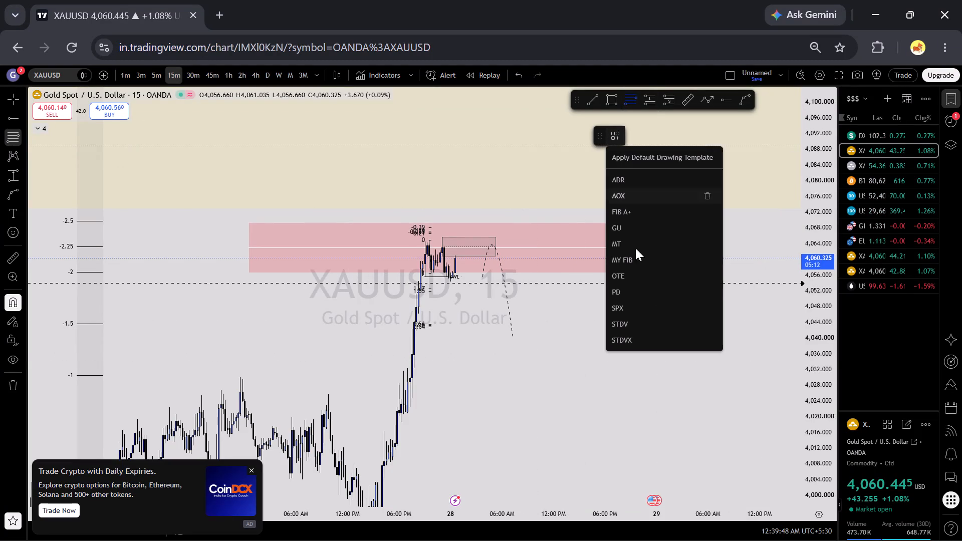
click(629, 304)
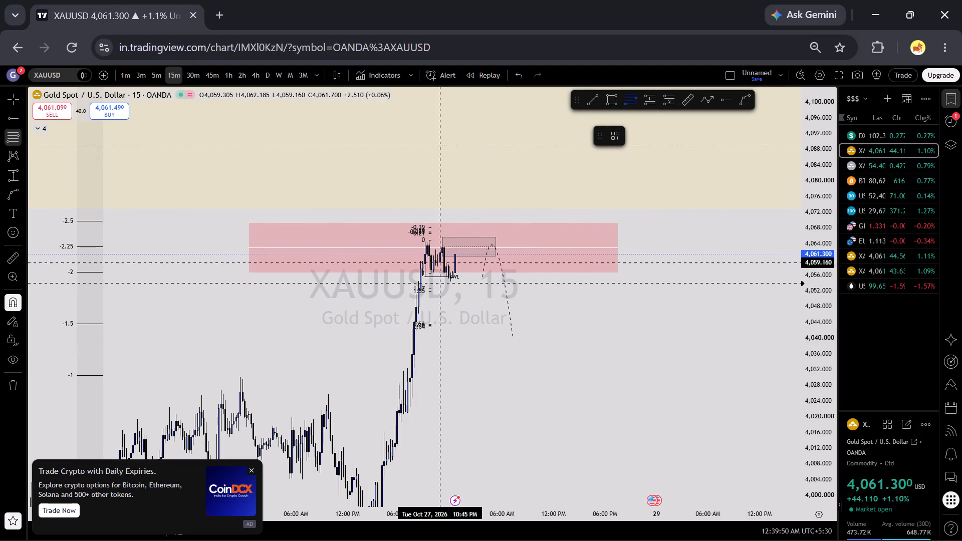
click(433, 284)
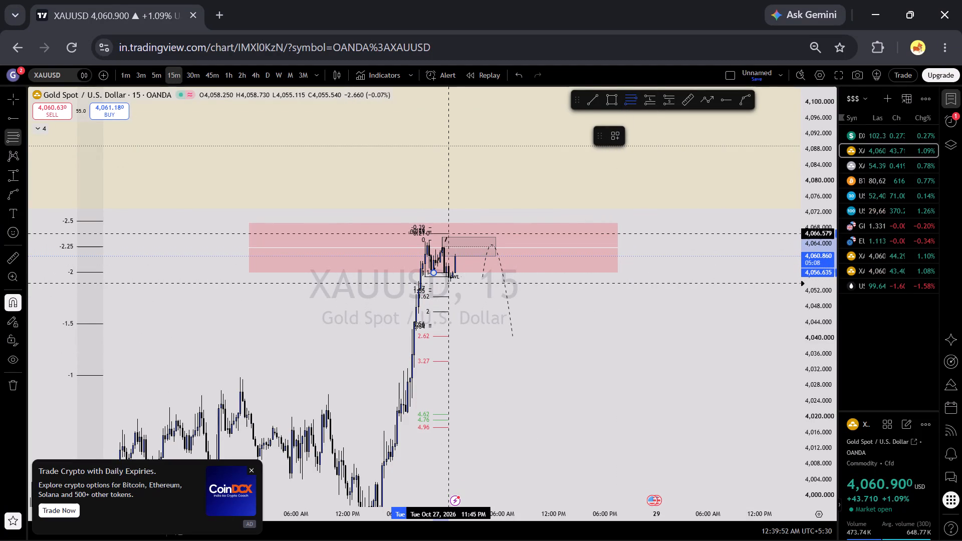
click(441, 233)
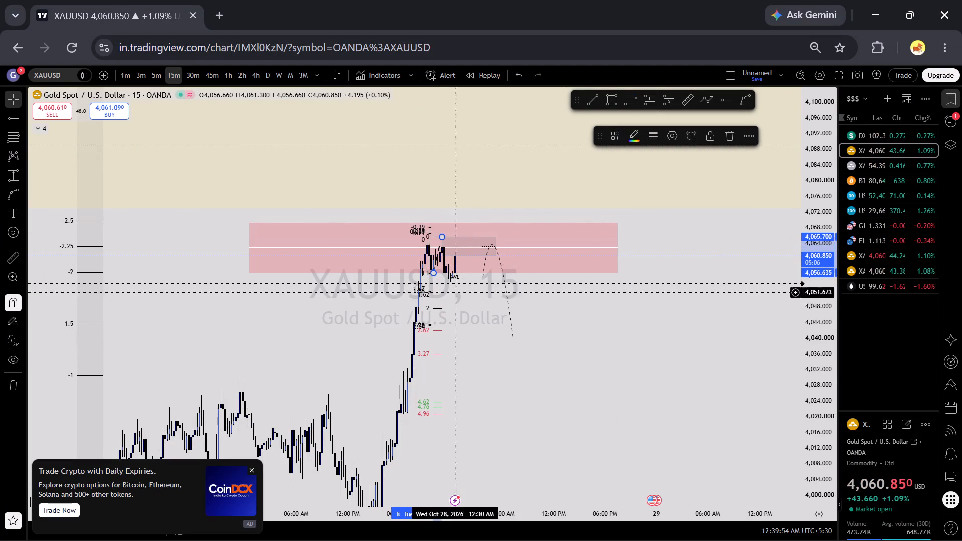
click(489, 371)
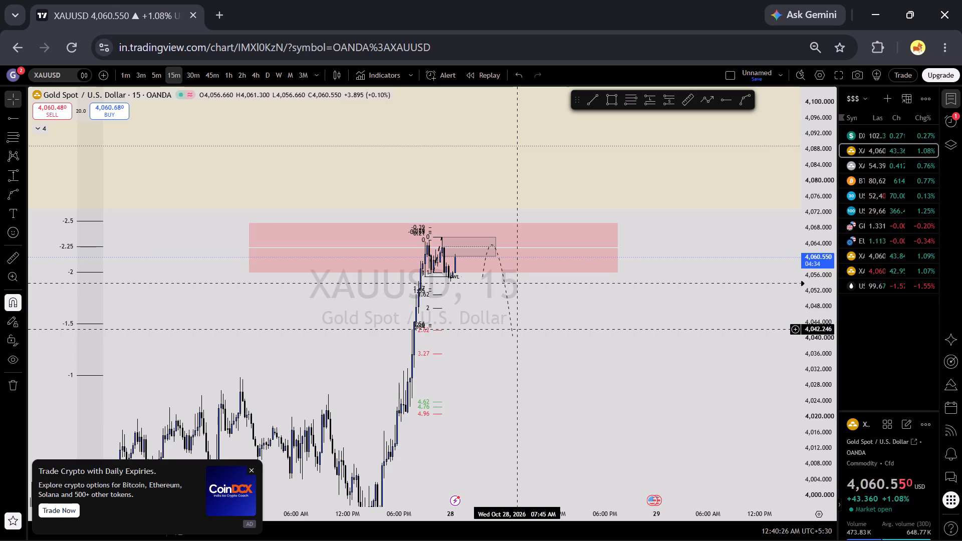
Place a short position on the latest candle with entry 4,061.300, stop at about 4,065.815 and target at about 4,041.991.
click(665, 107)
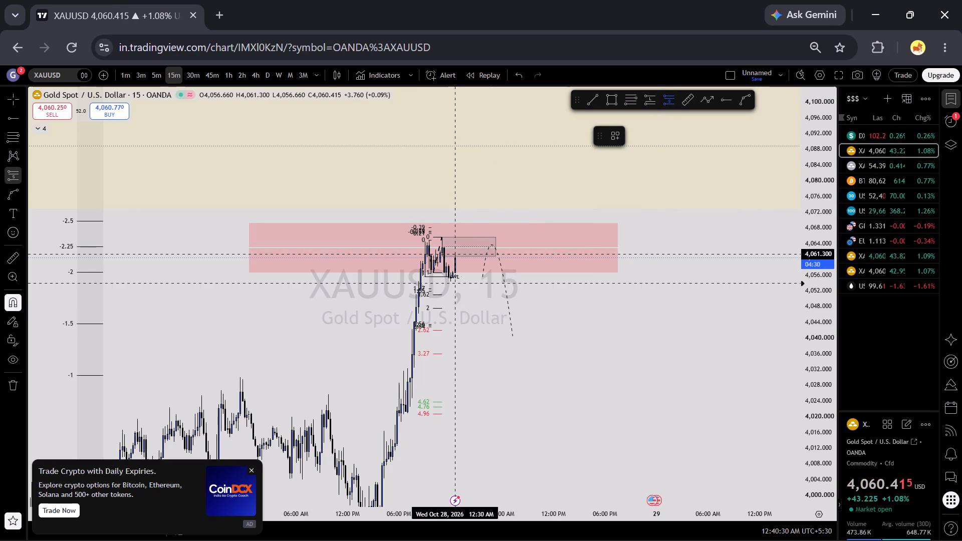
click(454, 254)
drag(456, 185, 456, 191)
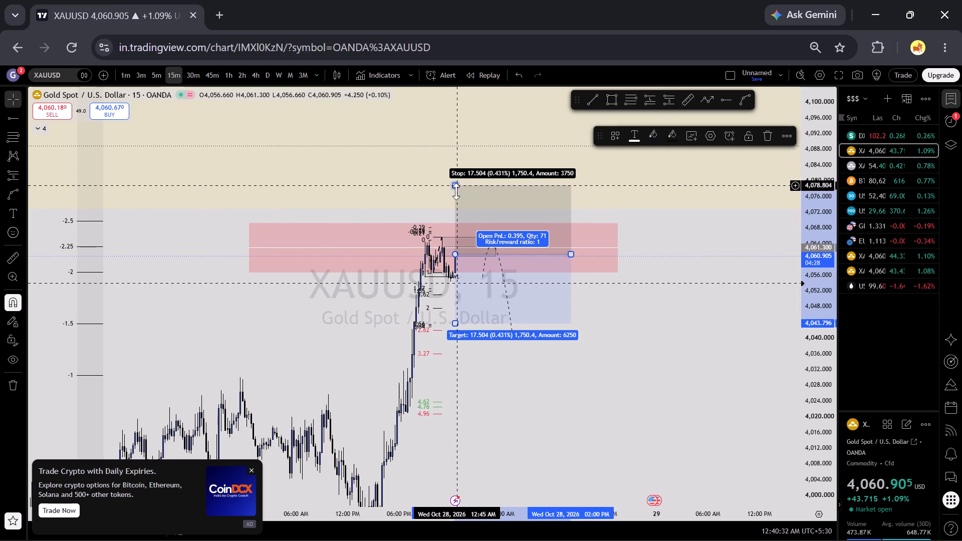
drag(456, 191, 457, 236)
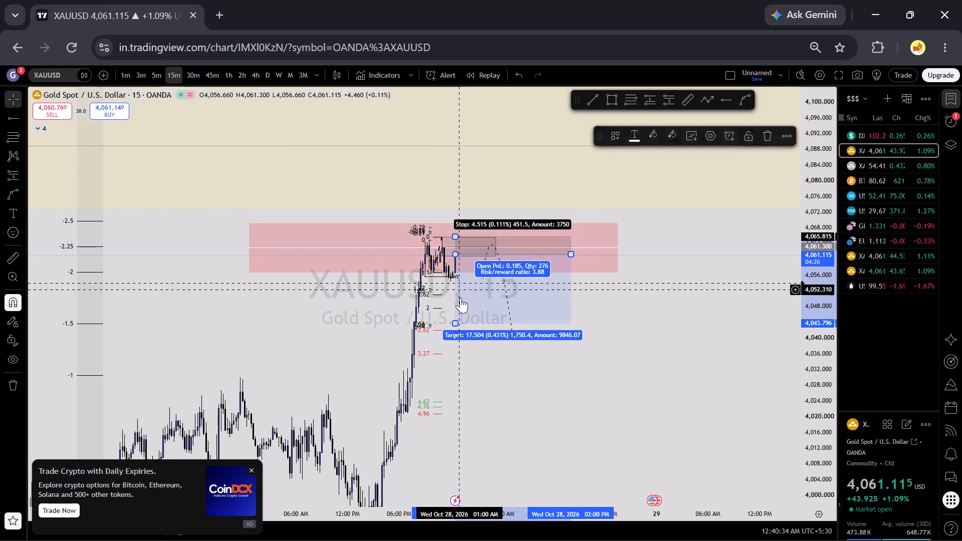
drag(455, 323, 458, 330)
click(613, 325)
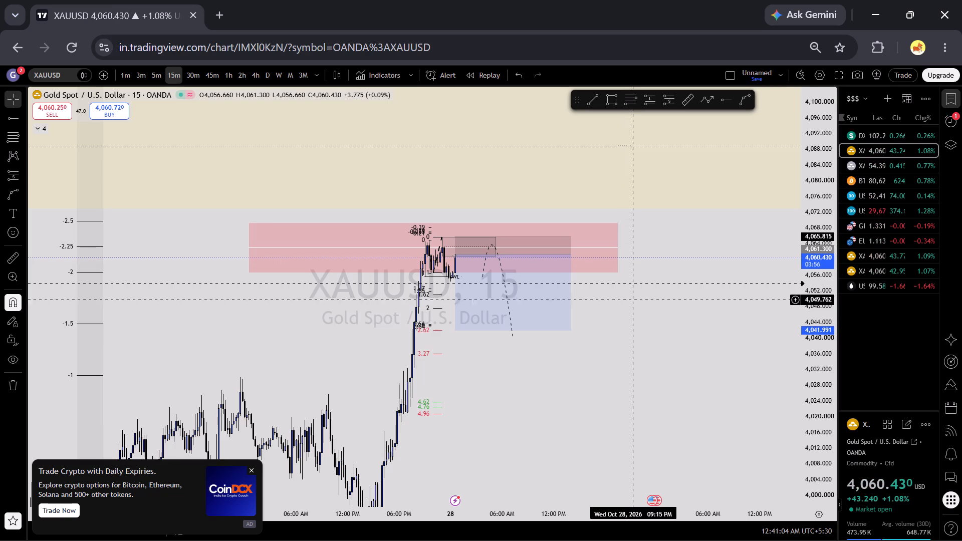
Move the XAUUSD alert line down to about 4,042.5, near the short position's target.
drag(644, 283, 617, 323)
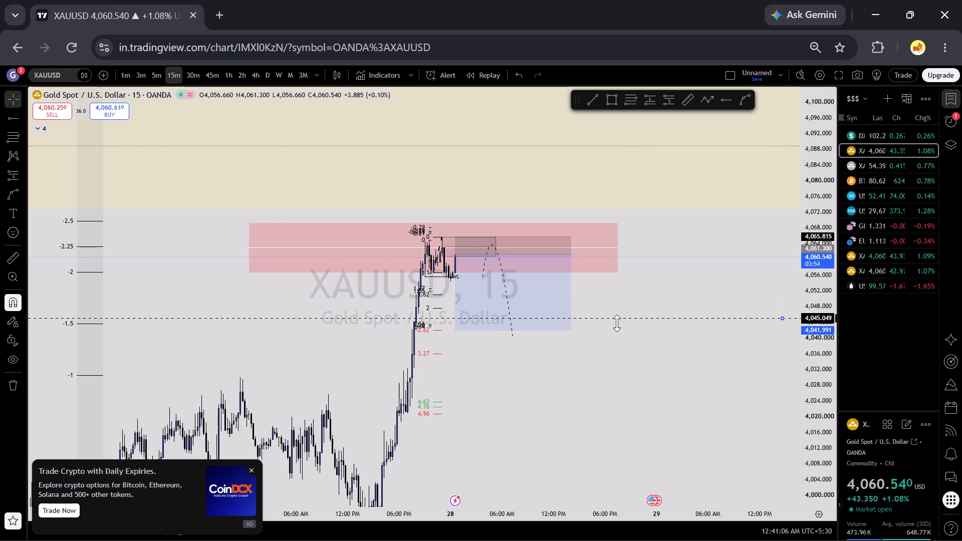
drag(617, 323, 616, 328)
click(656, 358)
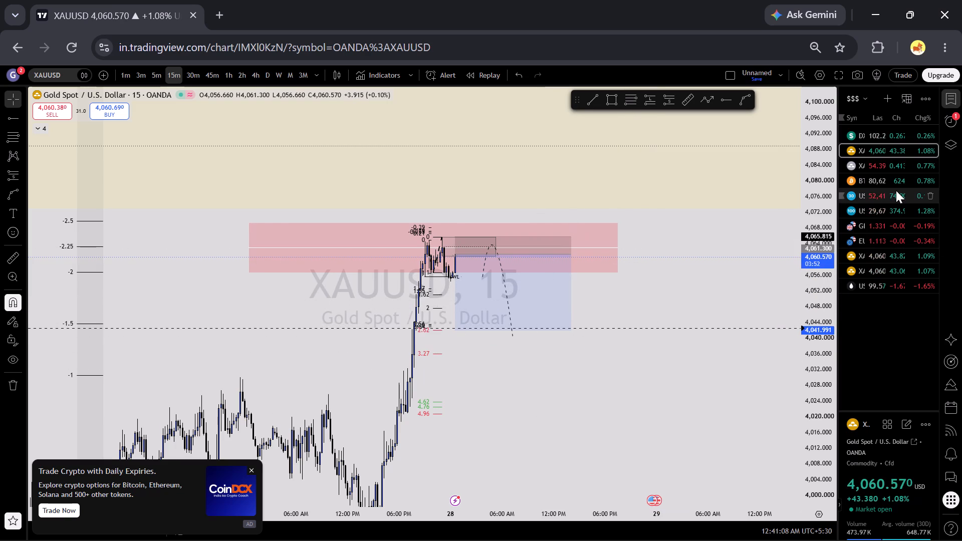
Switch to the US100 chart and delete the stopped US100 Crossing 29,666.3 alert.
click(885, 209)
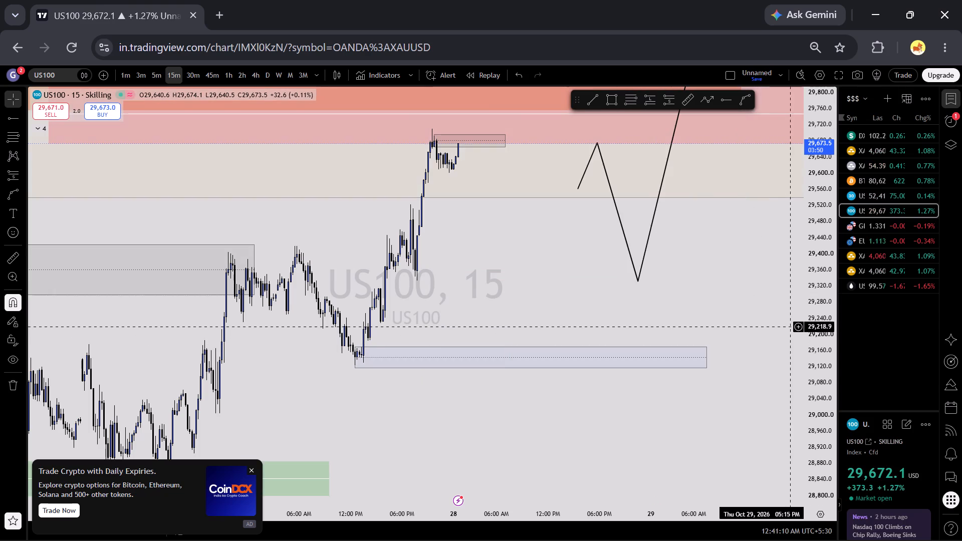
scroll(752, 302, down, 5)
scroll(802, 290, down, 11)
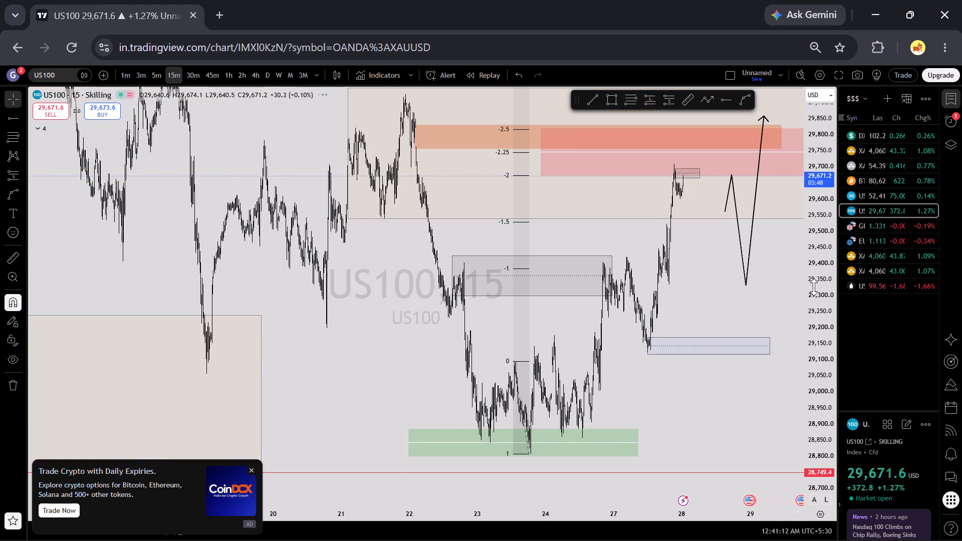
scroll(755, 280, up, 5)
click(946, 122)
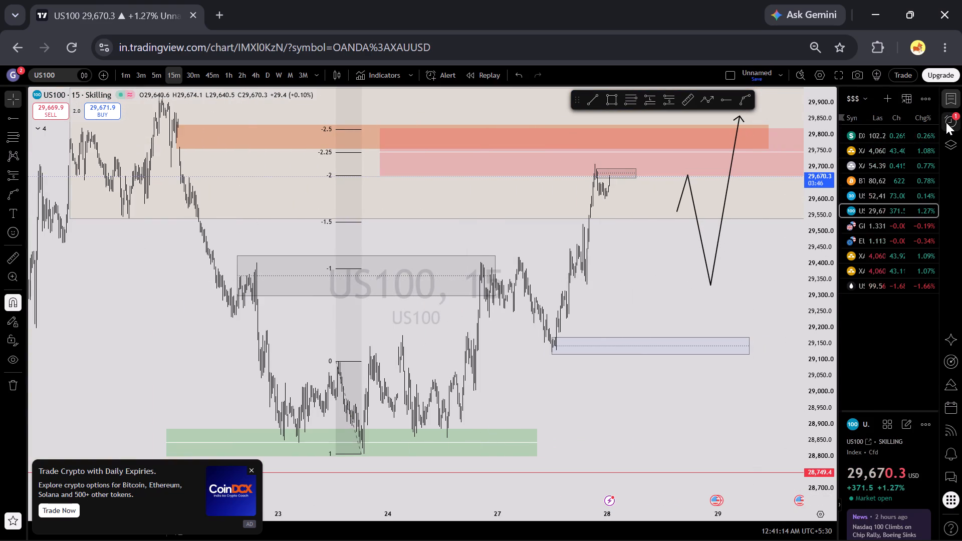
click(929, 138)
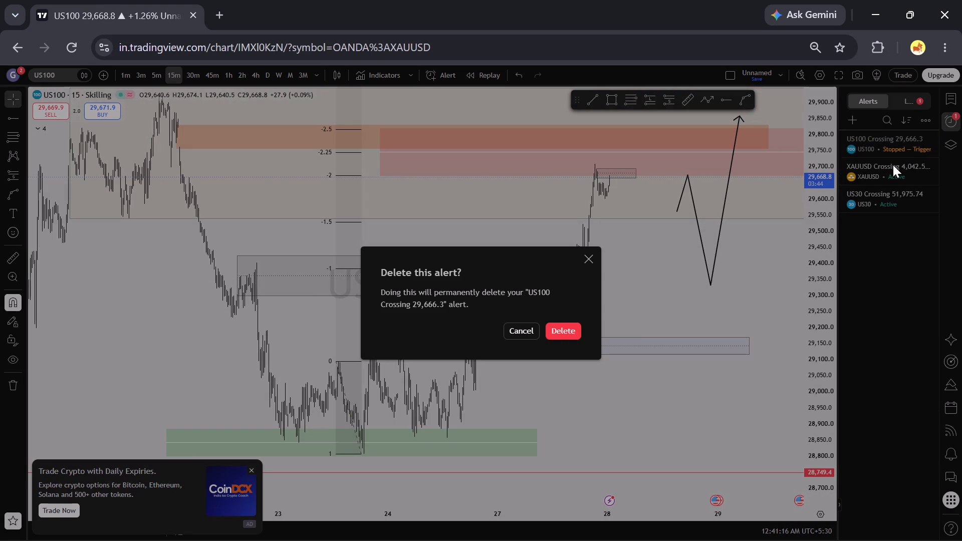
click(566, 327)
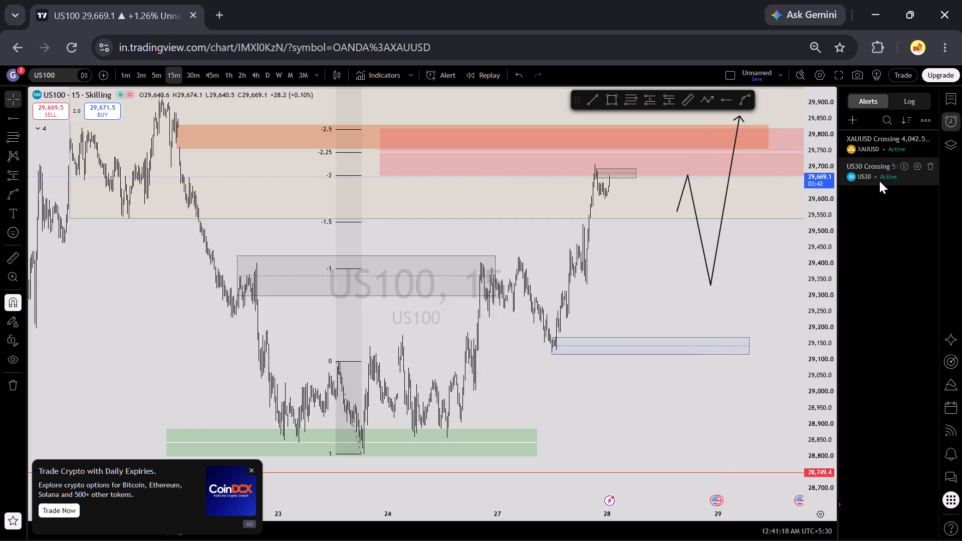
click(952, 104)
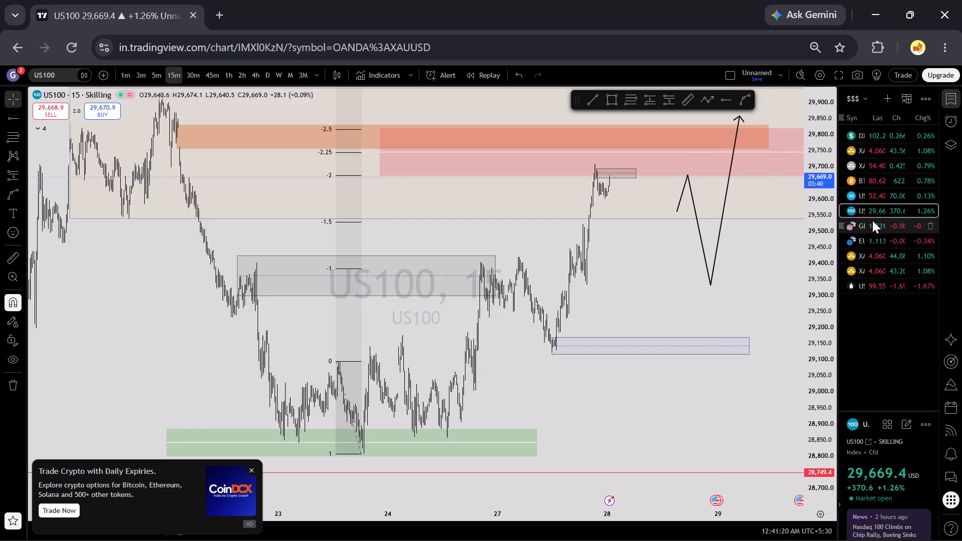
Add a US100 price alert at about 29,569.3, below the current price.
scroll(745, 262, up, 4)
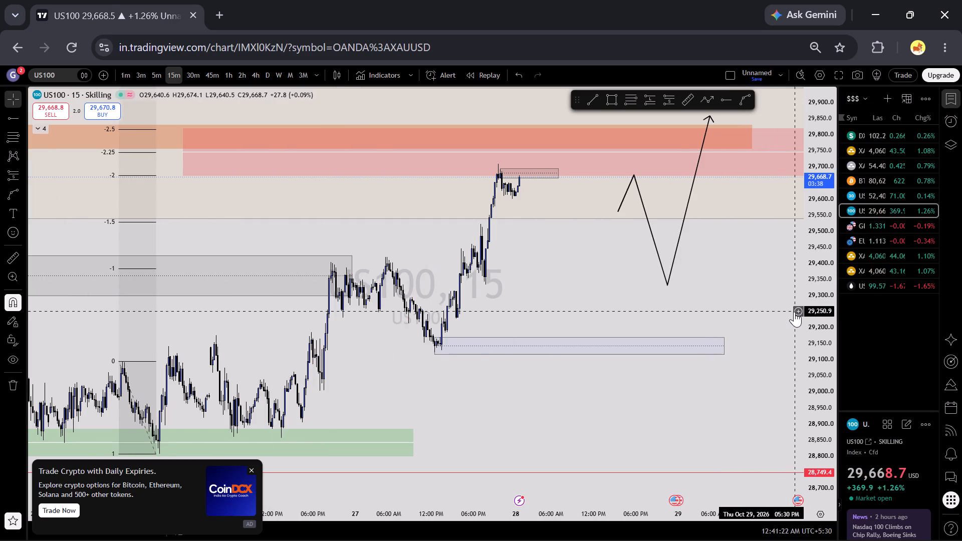
scroll(794, 312, up, 7)
scroll(794, 312, down, 6)
scroll(823, 310, up, 6)
drag(577, 262, 572, 338)
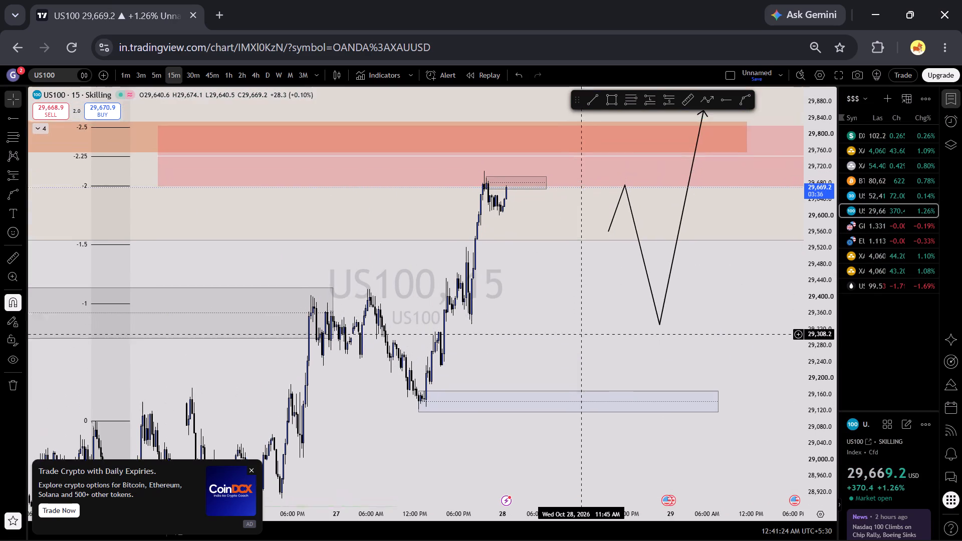
drag(572, 338, 570, 339)
click(795, 233)
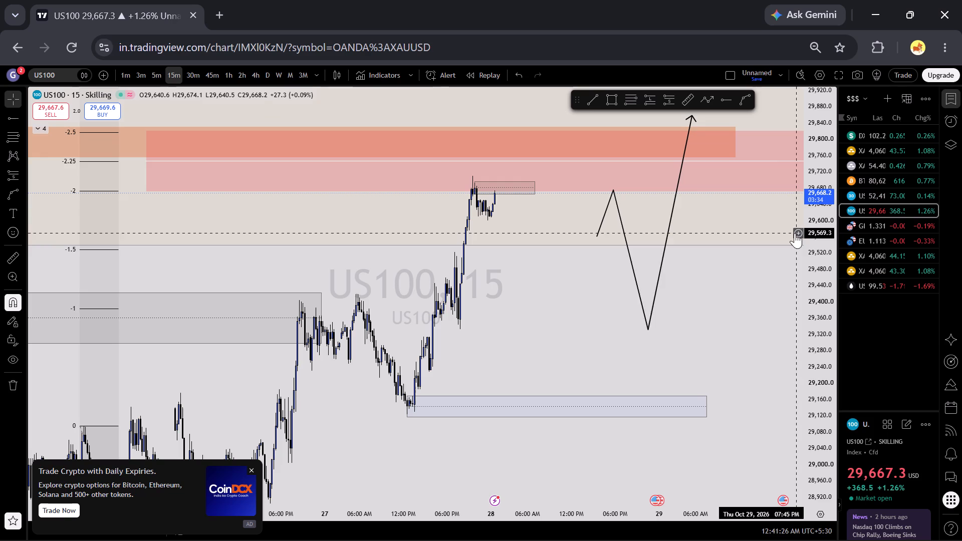
click(695, 251)
scroll(771, 308, down, 4)
Return to the XAUUSD chart, dismiss the advertisement and examine the short position against the selling zone, Fibonacci levels and projected path.
click(893, 146)
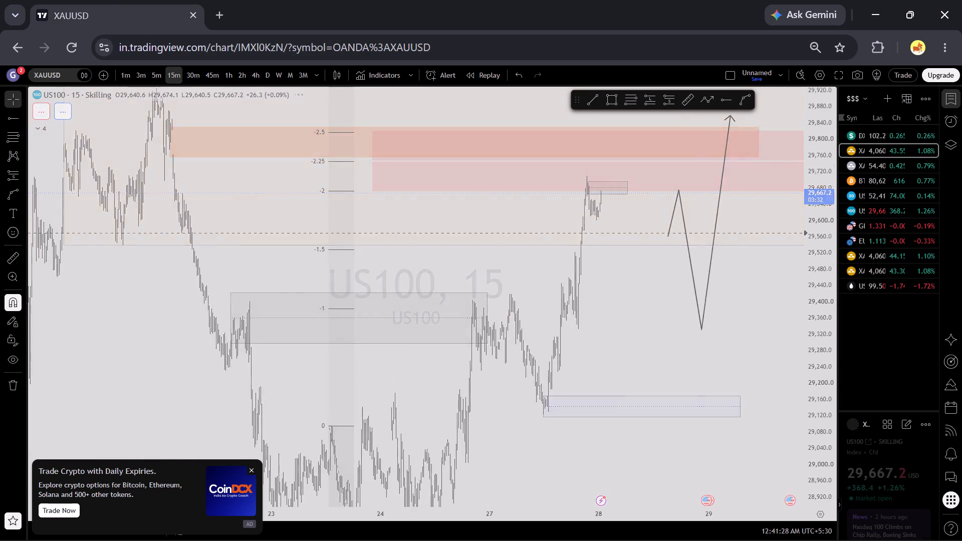
scroll(691, 329, up, 6)
scroll(785, 370, up, 4)
drag(584, 401, 591, 470)
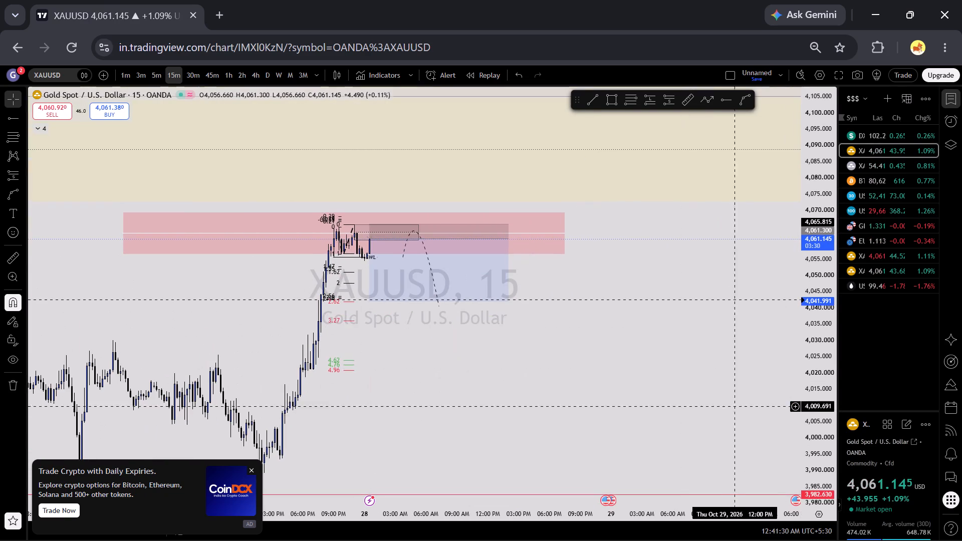
scroll(825, 380, up, 13)
drag(696, 186, 740, 277)
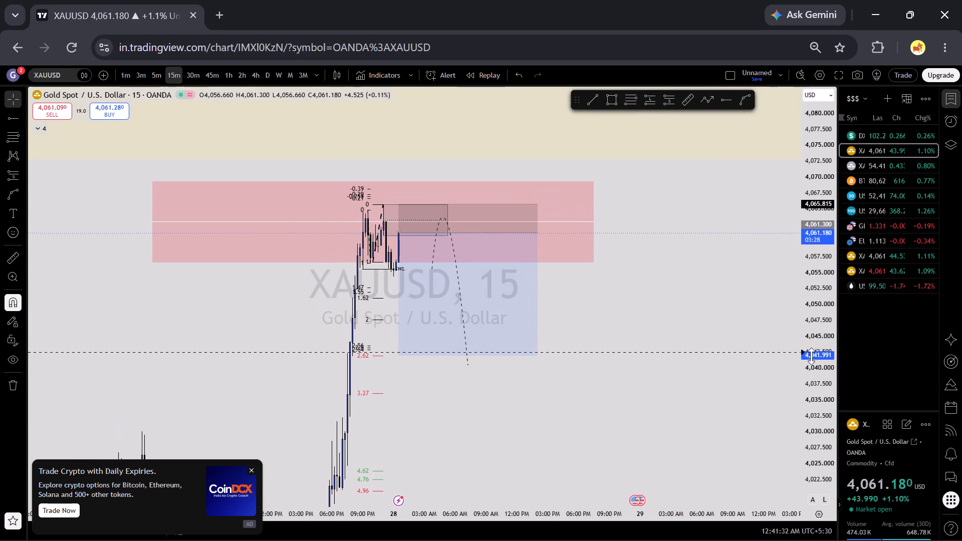
scroll(813, 356, up, 9)
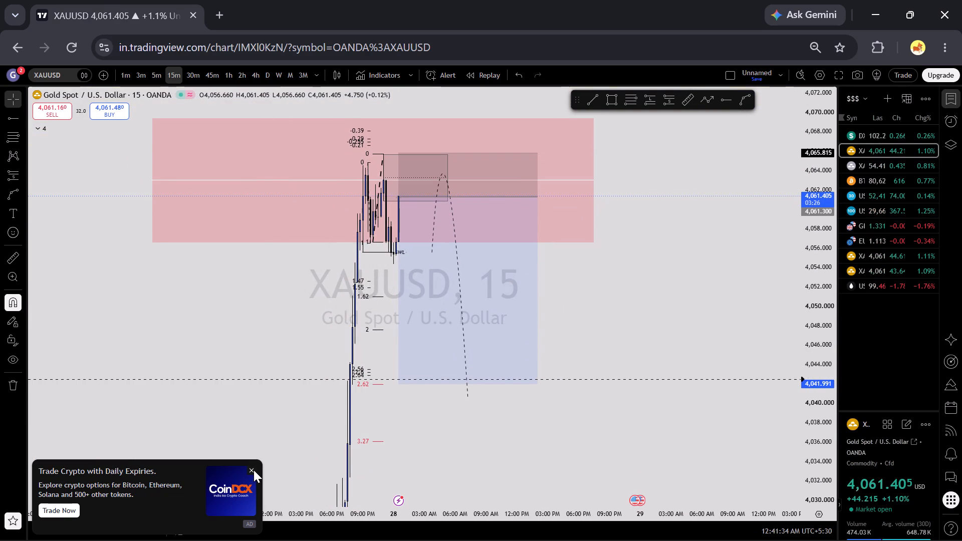
click(254, 469)
scroll(139, 388, up, 3)
drag(556, 293, 706, 273)
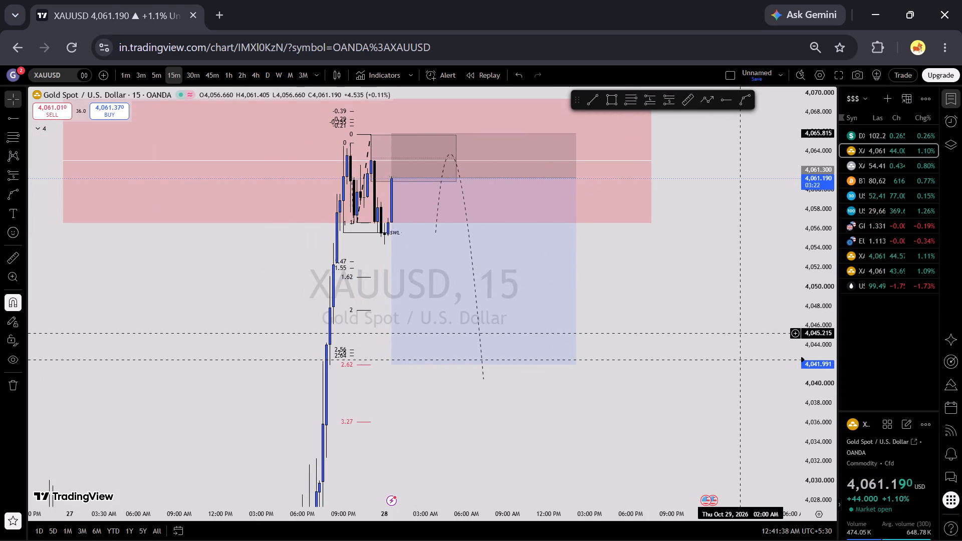
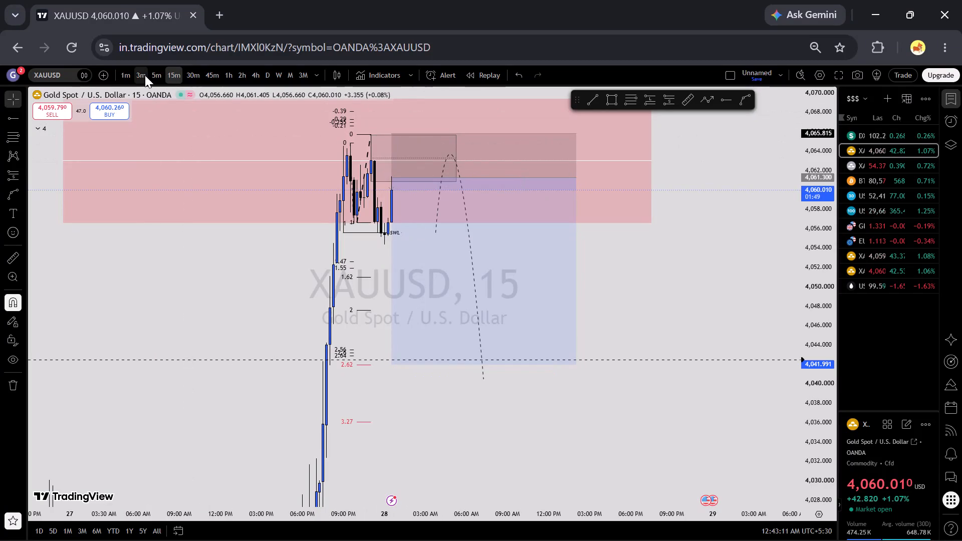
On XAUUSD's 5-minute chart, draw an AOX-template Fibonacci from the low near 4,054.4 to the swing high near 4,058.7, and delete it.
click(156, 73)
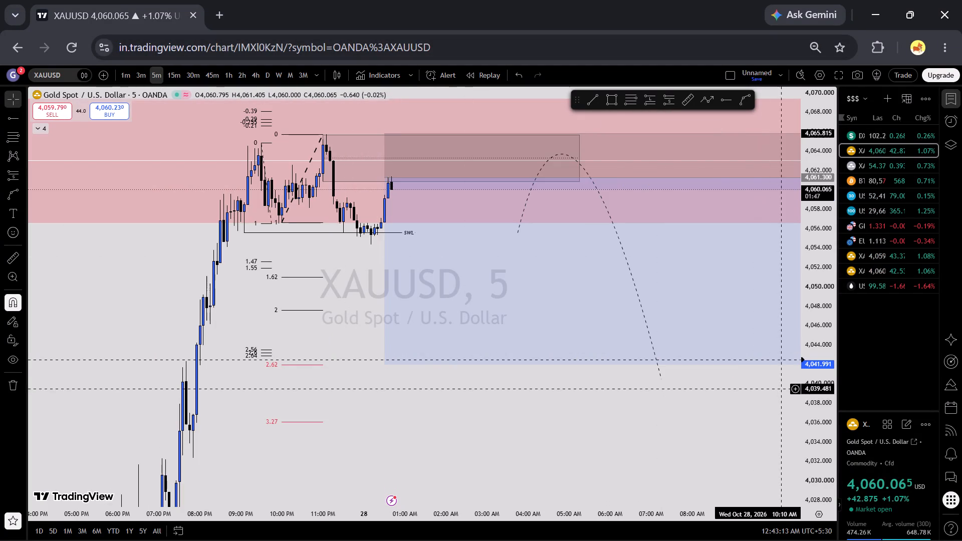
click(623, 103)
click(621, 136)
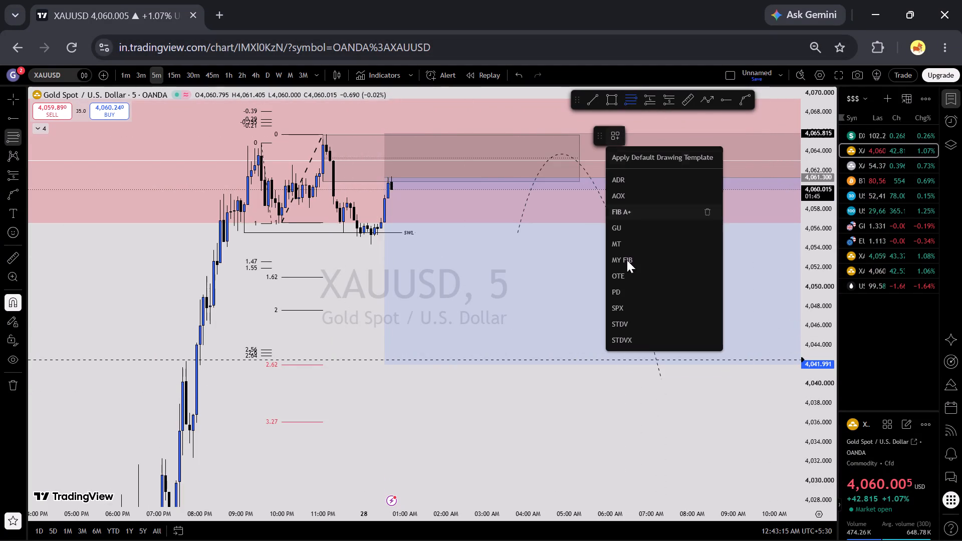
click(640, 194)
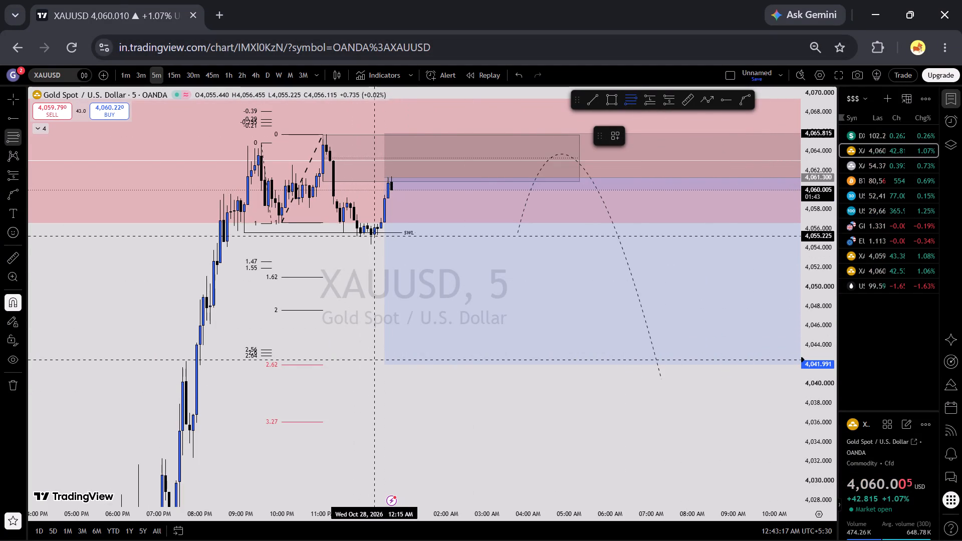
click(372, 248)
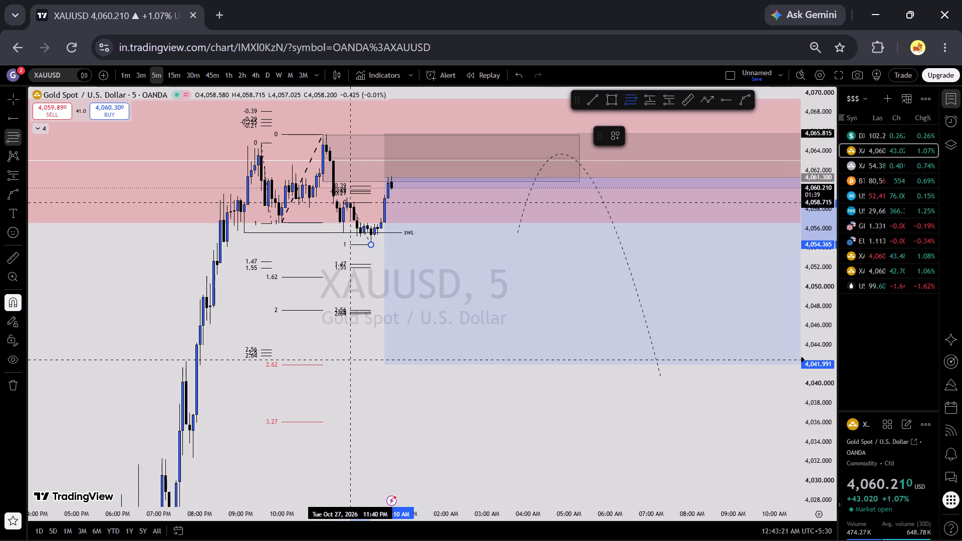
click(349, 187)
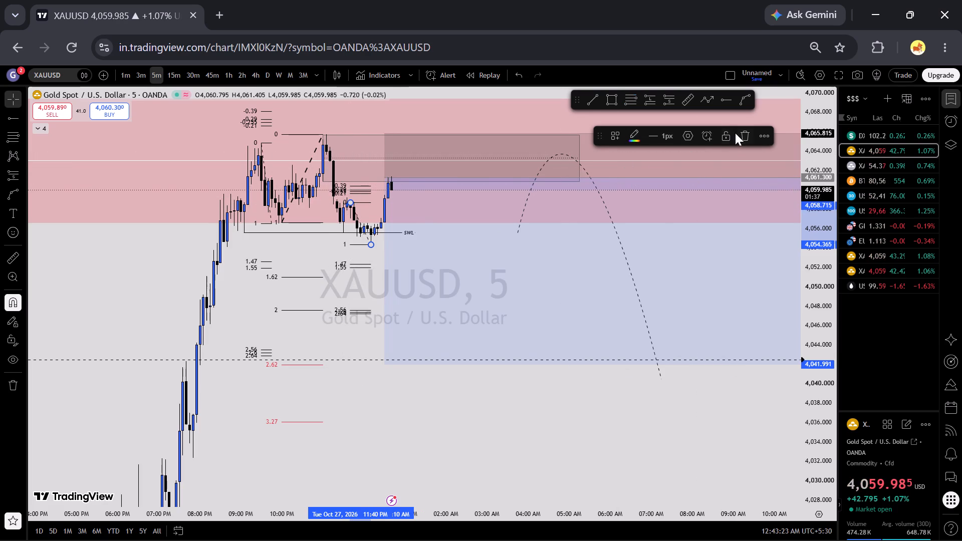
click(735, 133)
Examine XAUUSD's 5-minute price action against the short position, selling zone, Fibonacci targets and projected path.
scroll(632, 296, down, 4)
scroll(648, 390, up, 3)
scroll(774, 433, down, 3)
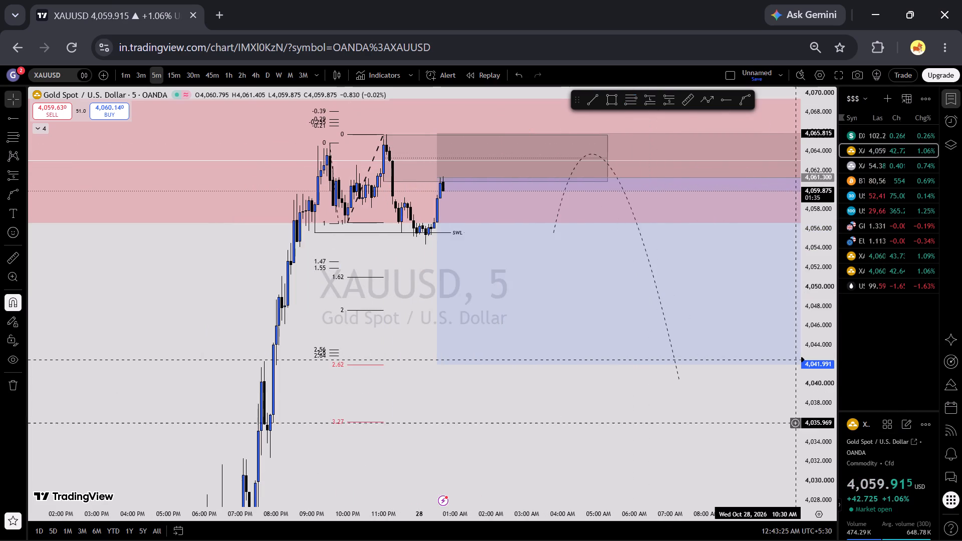
scroll(774, 433, down, 1)
drag(772, 435, 643, 441)
scroll(857, 388, up, 2)
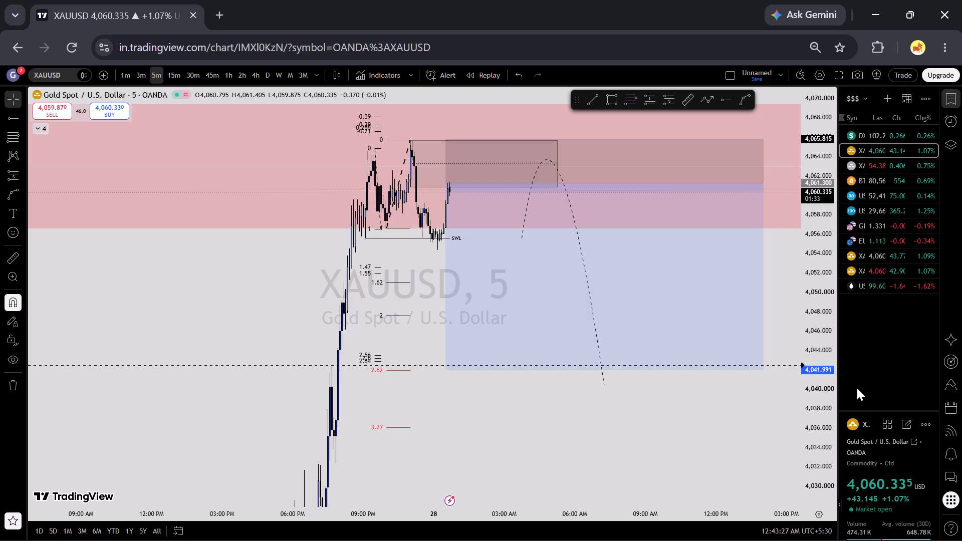
scroll(857, 388, up, 5)
scroll(823, 398, down, 3)
scroll(823, 398, up, 3)
Switch to the US30 chart and examine price against its supply zones and short position.
click(858, 196)
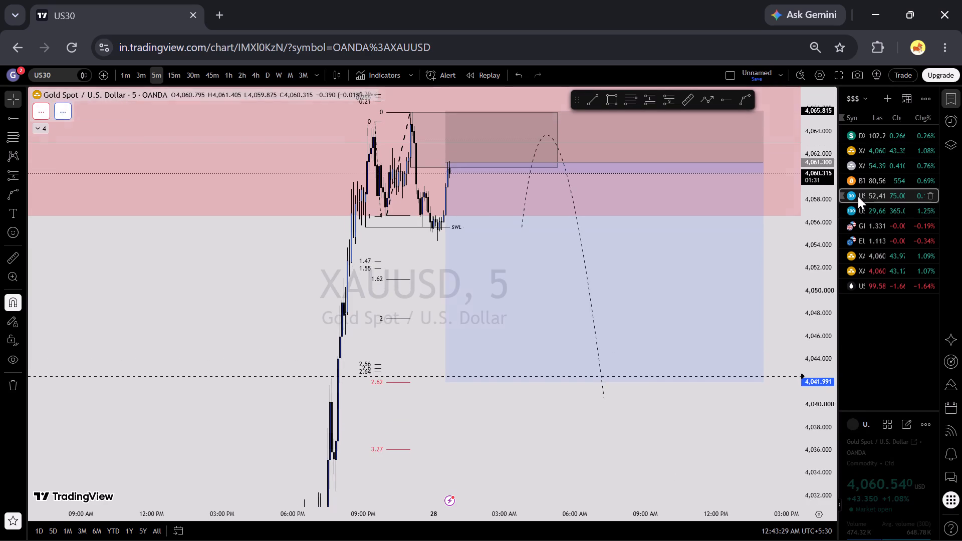
scroll(815, 344, down, 2)
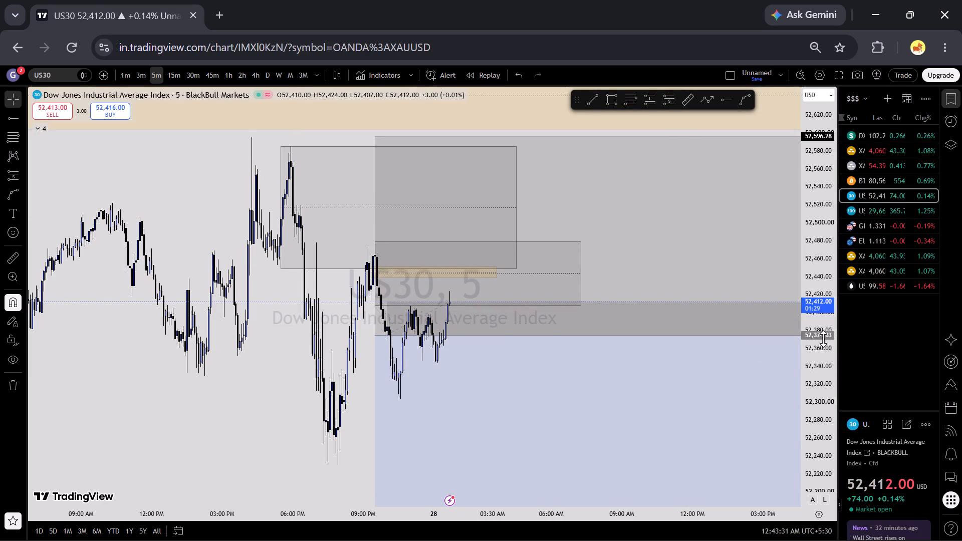
scroll(823, 339, down, 7)
scroll(823, 339, up, 4)
scroll(823, 339, down, 9)
scroll(823, 339, up, 4)
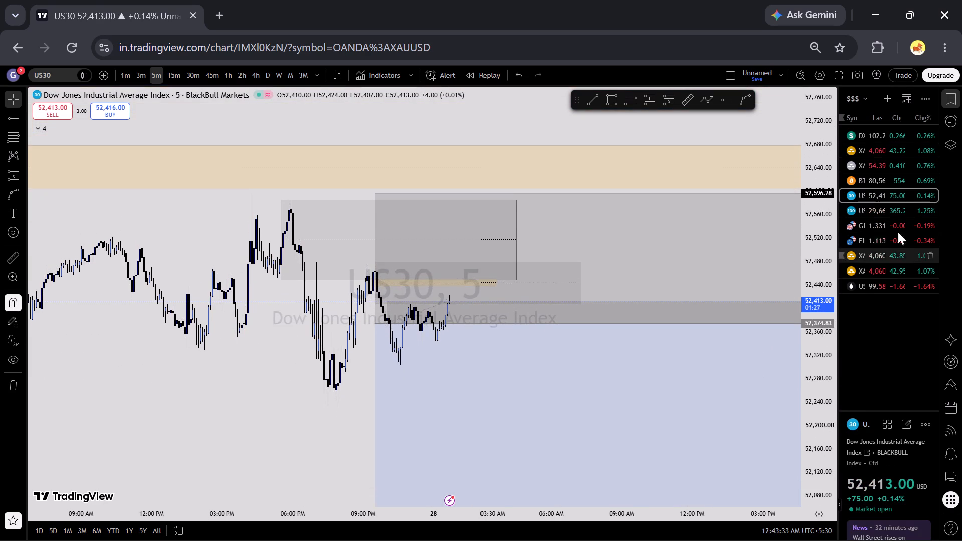
Return to the XAUUSD chart and extend the projected path's end down to about 4,030.8, near 06:10 AM on 28 October.
click(874, 152)
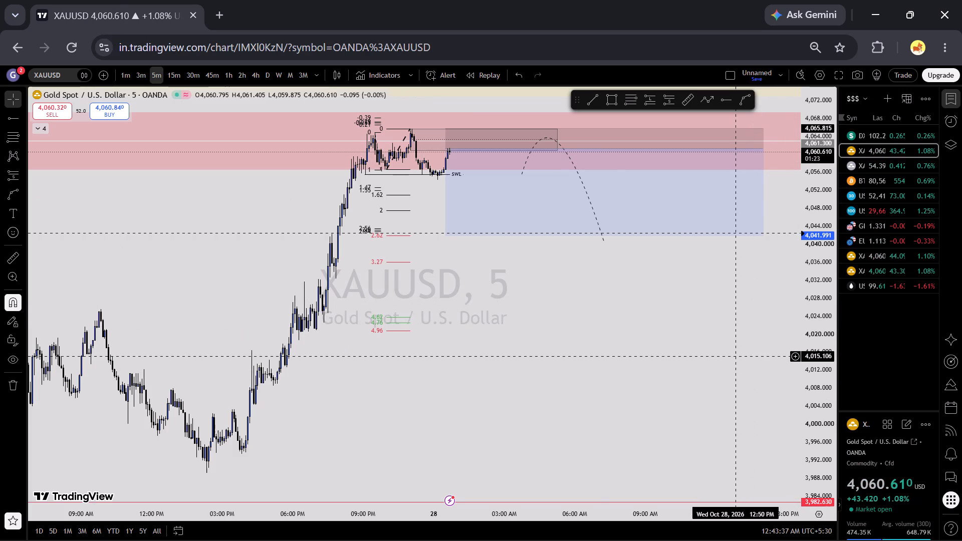
drag(603, 245, 579, 286)
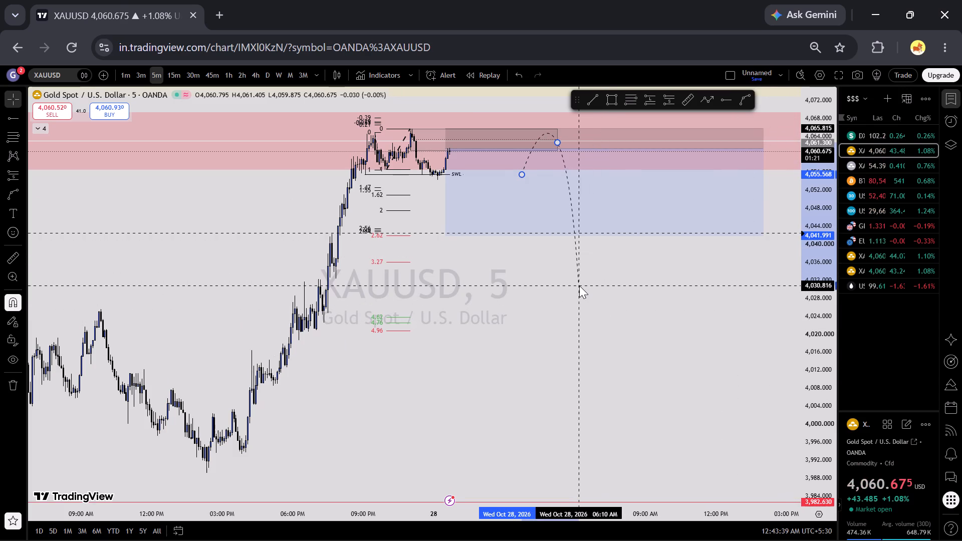
drag(579, 286, 581, 286)
click(625, 281)
On XAUUSD's 15-minute chart, shift the whole projected path about 5.5 hours forward in time, keeping its price levels.
click(177, 83)
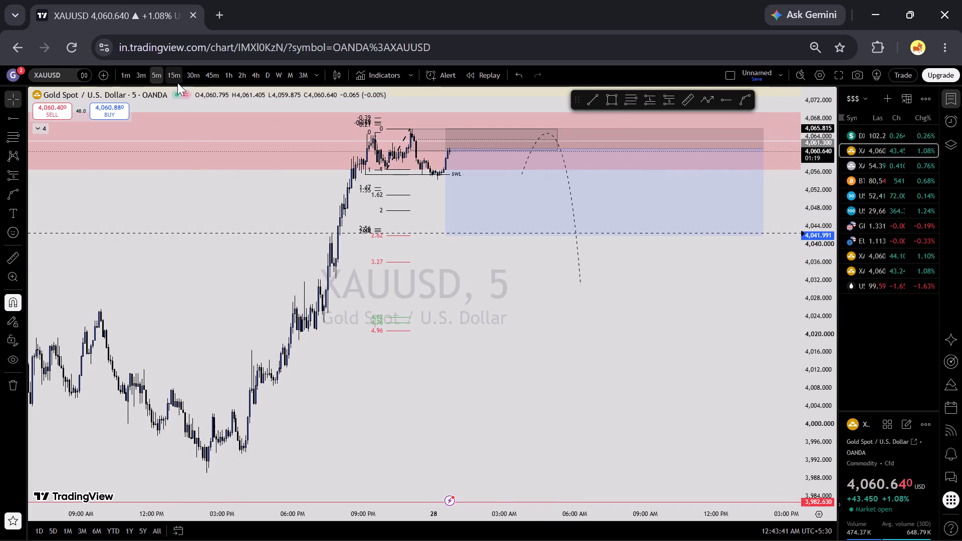
scroll(477, 315, up, 4)
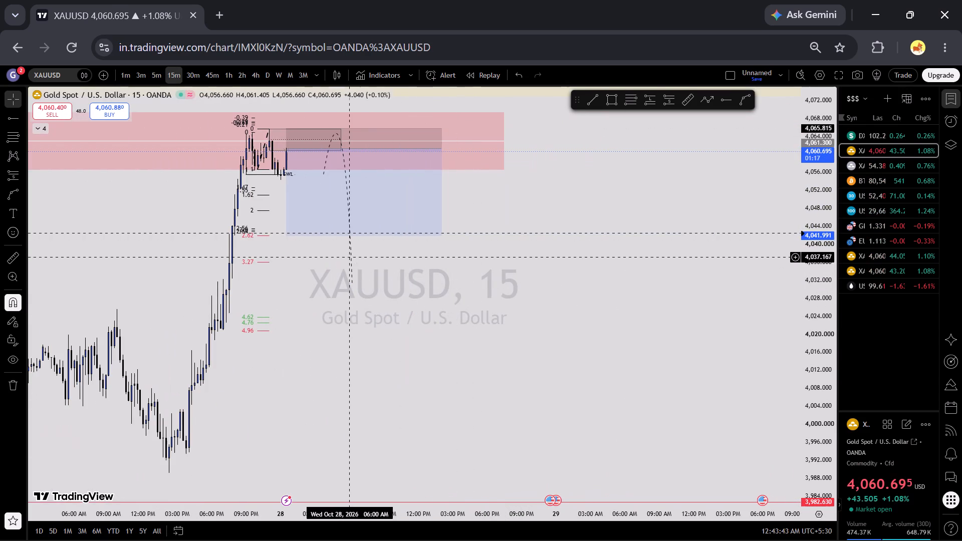
drag(351, 256, 375, 256)
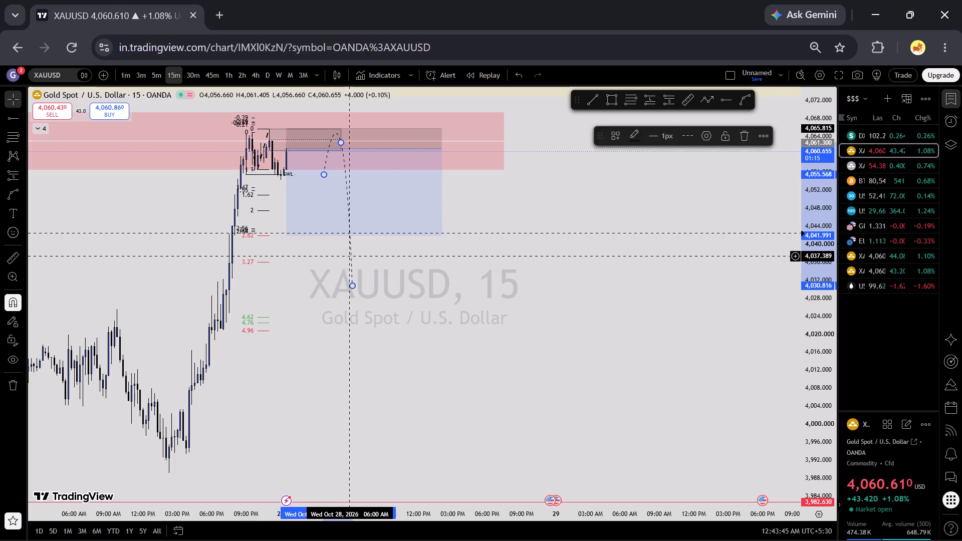
drag(375, 256, 413, 256)
click(485, 279)
drag(340, 332, 538, 345)
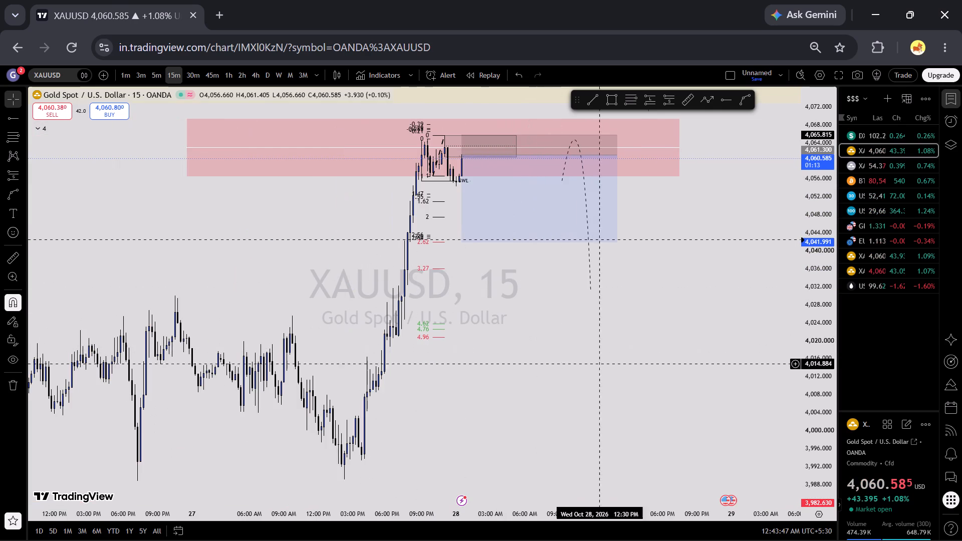